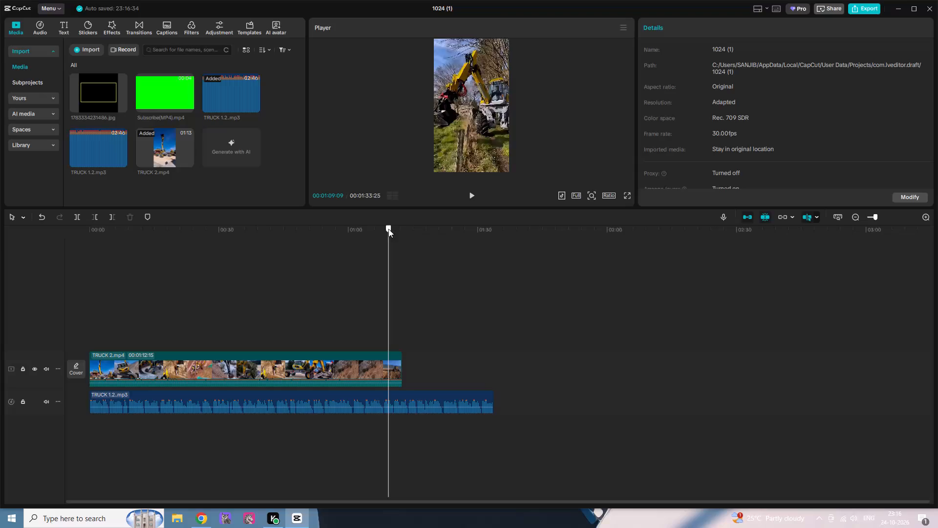
# Play the timeline from about 1:09 with the audio track muted and its ending from about 1:31 with the track unmuted.
pyautogui.click(47, 406)
pyautogui.click(45, 401)
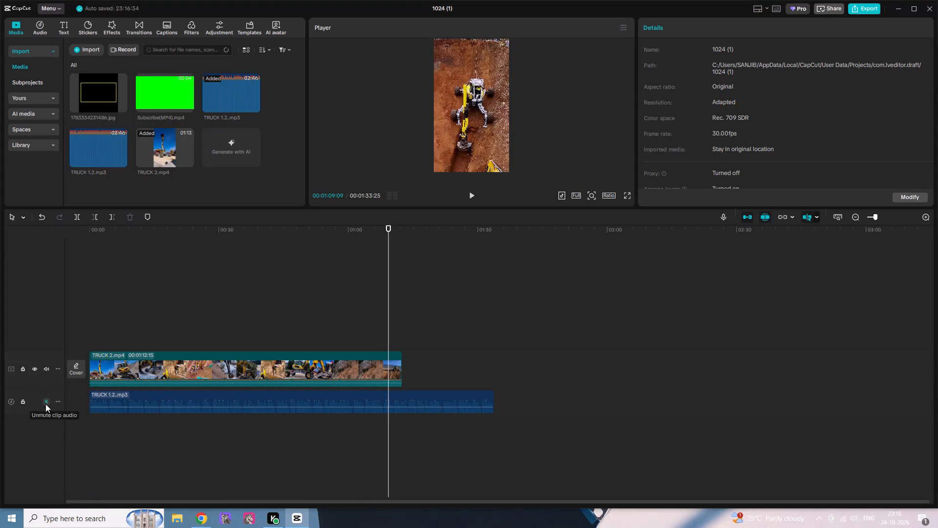
pyautogui.press('space')
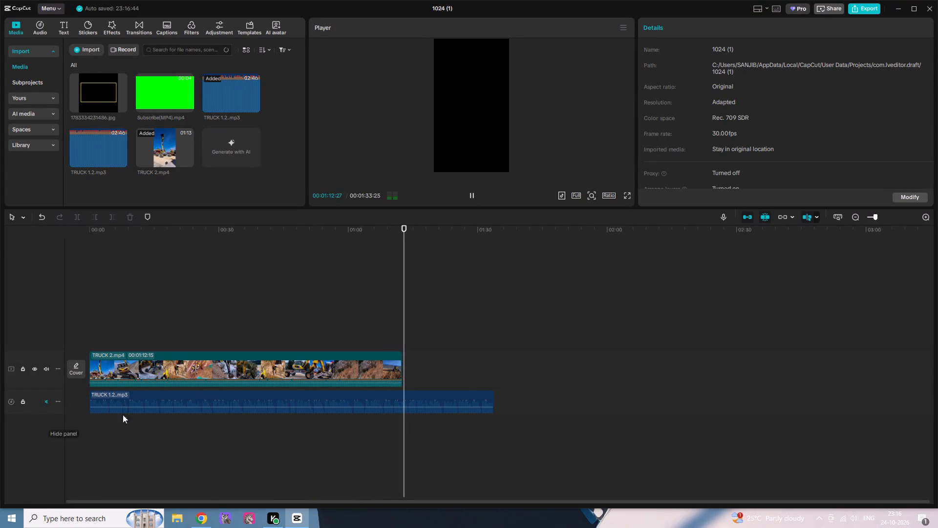
pyautogui.click(499, 229)
pyautogui.click(484, 230)
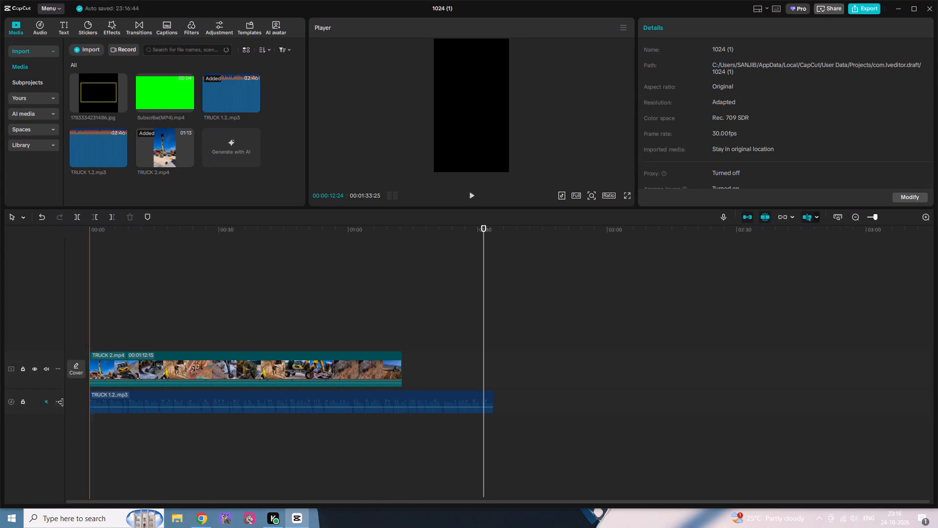
pyautogui.click(49, 405)
pyautogui.press('space')
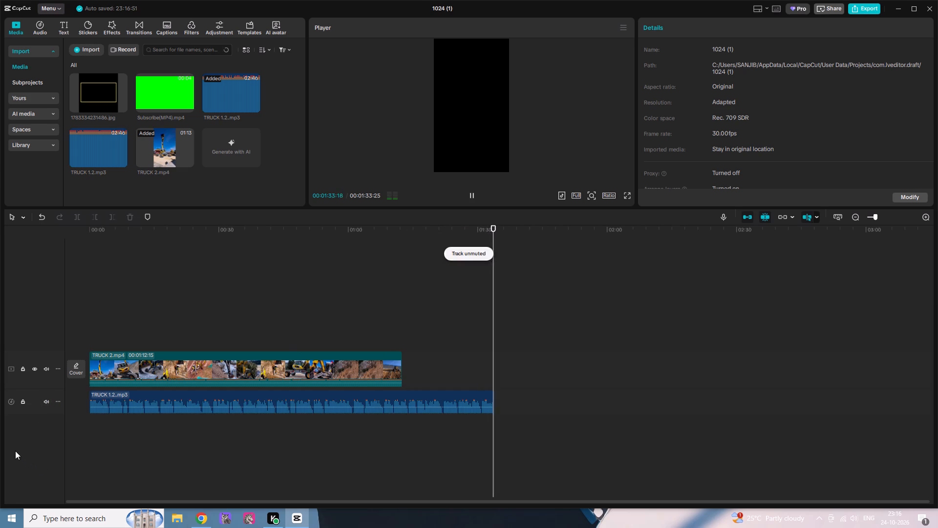
# Split the TRUCK 1.2..mp3 audio clip one frame after the timeline start and delete that silent first frame.
pyautogui.click(85, 230)
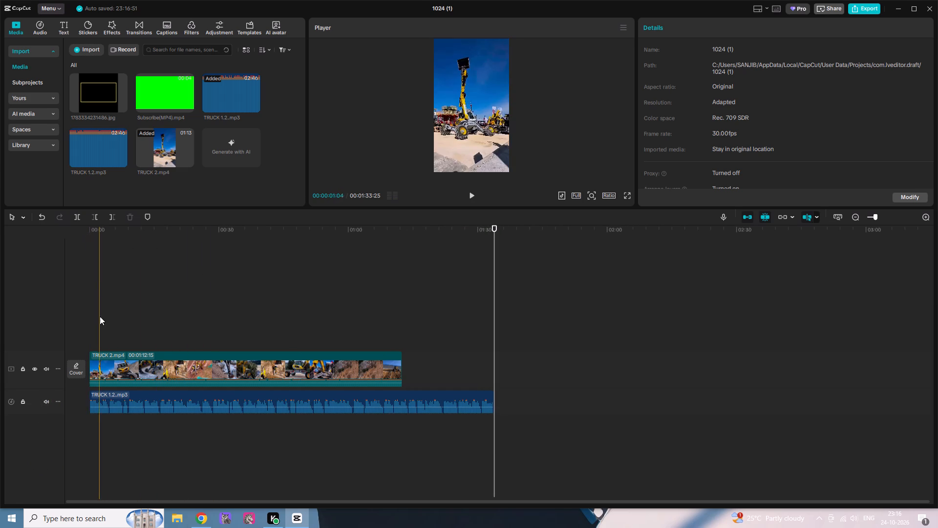
pyautogui.click(85, 226)
pyautogui.click(90, 231)
pyautogui.keyDown('ctrl'); pyautogui.scroll(4, 79, 470); pyautogui.keyUp('ctrl')
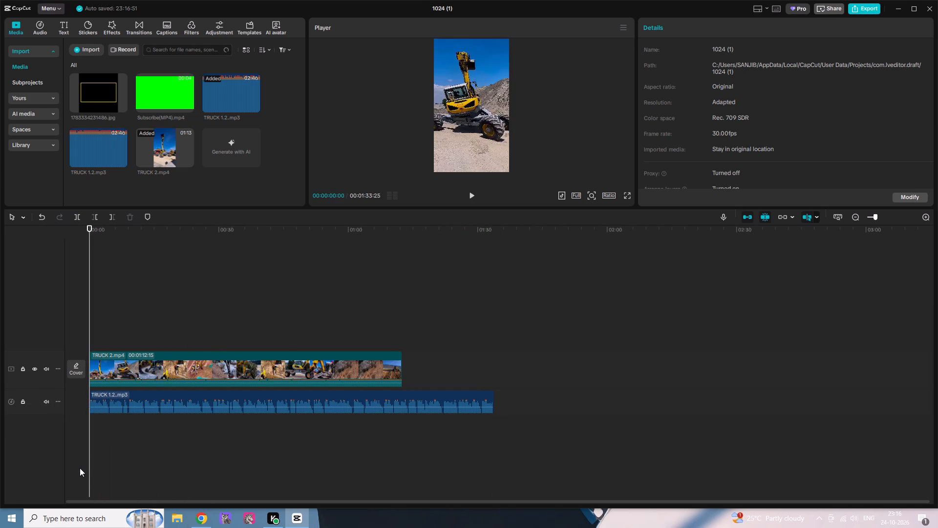
pyautogui.keyDown('ctrl'); pyautogui.scroll(5, 80, 468); pyautogui.keyUp('ctrl')
pyautogui.keyDown('ctrl'); pyautogui.click(132, 462); pyautogui.keyUp('ctrl')
pyautogui.keyDown('ctrl'); pyautogui.scroll(8, 56, 450); pyautogui.keyUp('ctrl')
pyautogui.keyDown('ctrl'); pyautogui.scroll(2, 109, 442); pyautogui.keyUp('ctrl')
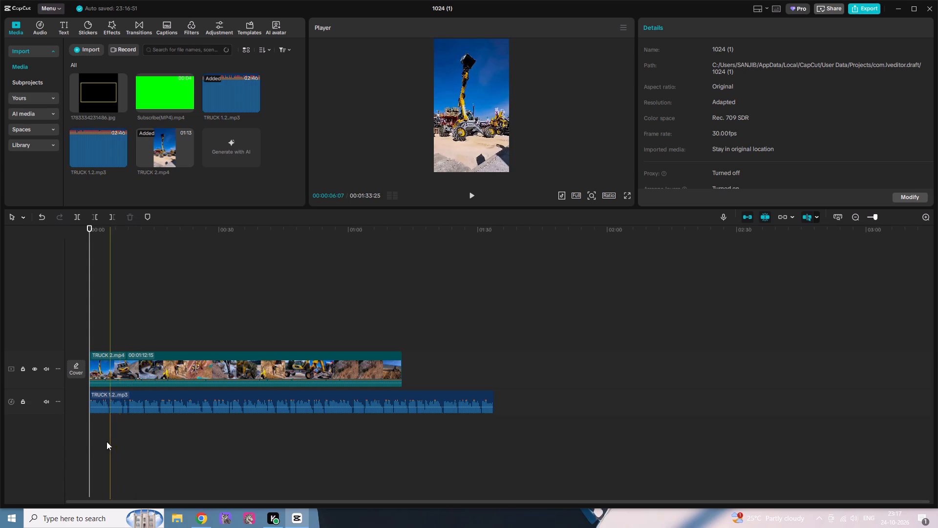
pyautogui.keyDown('ctrl'); pyautogui.scroll(20, 107, 441); pyautogui.keyUp('ctrl')
pyautogui.keyDown('ctrl'); pyautogui.scroll(9, 107, 441); pyautogui.keyUp('ctrl')
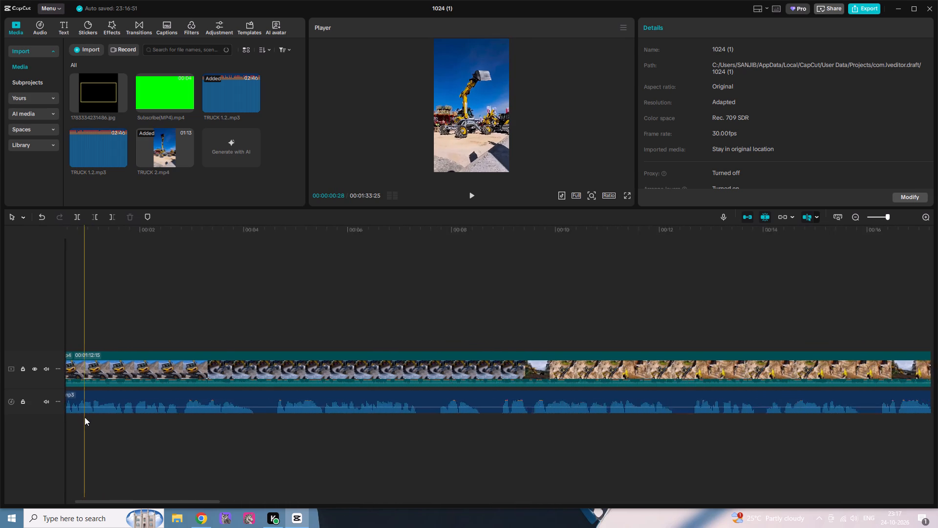
pyautogui.moveTo(133, 500); pyautogui.dragTo(56, 490)
pyautogui.keyDown('ctrl'); pyautogui.scroll(6, 100, 441); pyautogui.keyUp('ctrl')
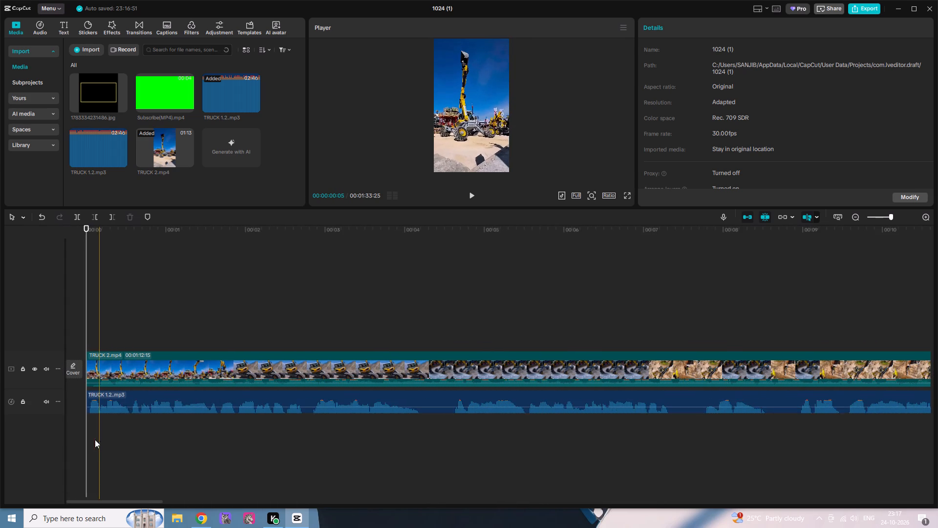
pyautogui.keyDown('ctrl'); pyautogui.scroll(19, 95, 440); pyautogui.keyUp('ctrl')
pyautogui.keyDown('ctrl'); pyautogui.scroll(3, 84, 437); pyautogui.keyUp('ctrl')
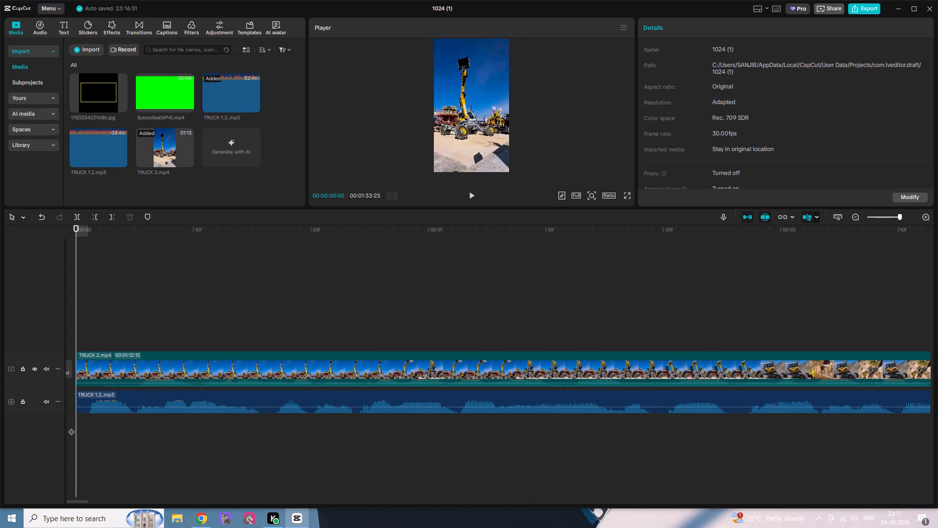
pyautogui.press('b')
pyautogui.click(87, 396)
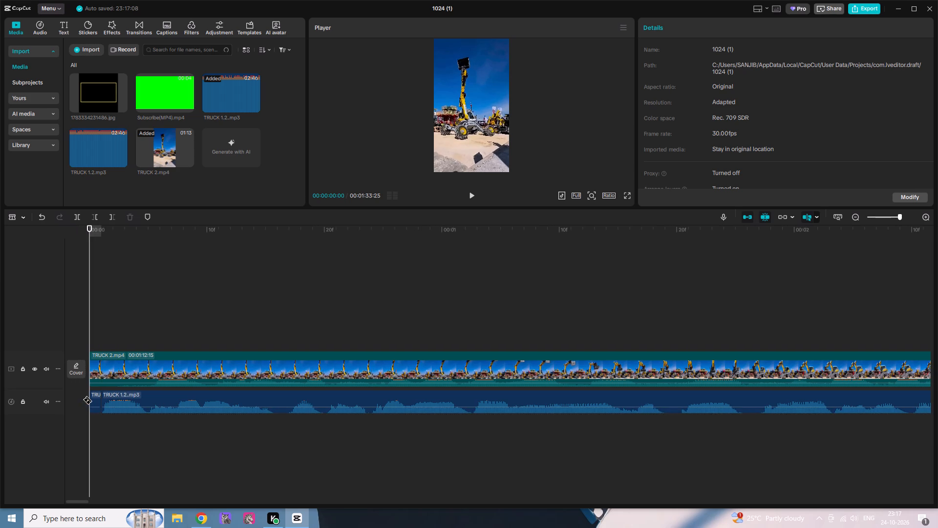
pyautogui.press('a')
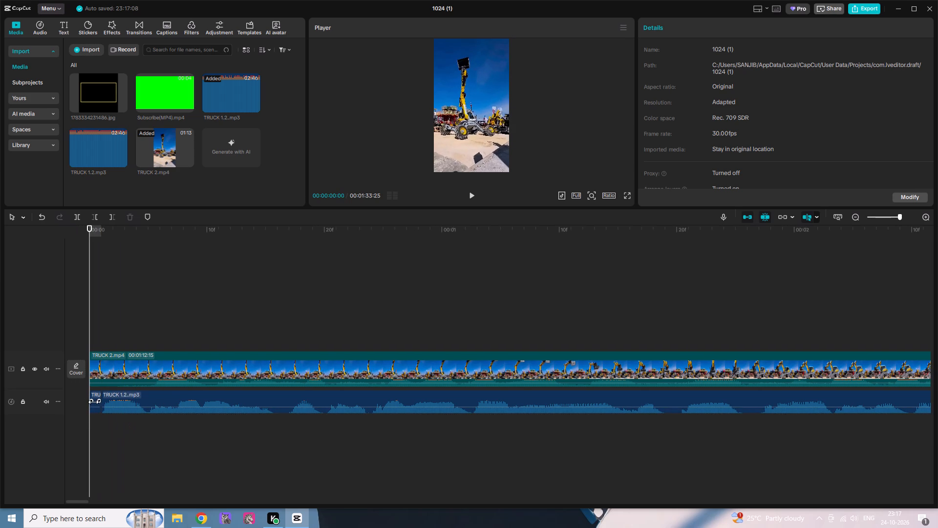
pyautogui.click(95, 402)
pyautogui.press('Delete')
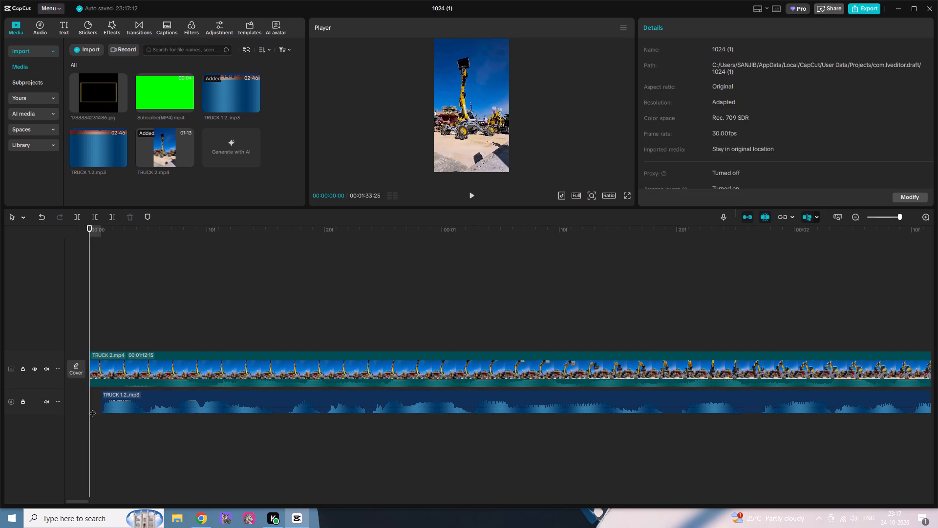
# Close the one-frame gap at the start of the audio track.
pyautogui.press('s')
pyautogui.rightClick(97, 405)
pyautogui.click(134, 426)
pyautogui.rightClick(98, 403)
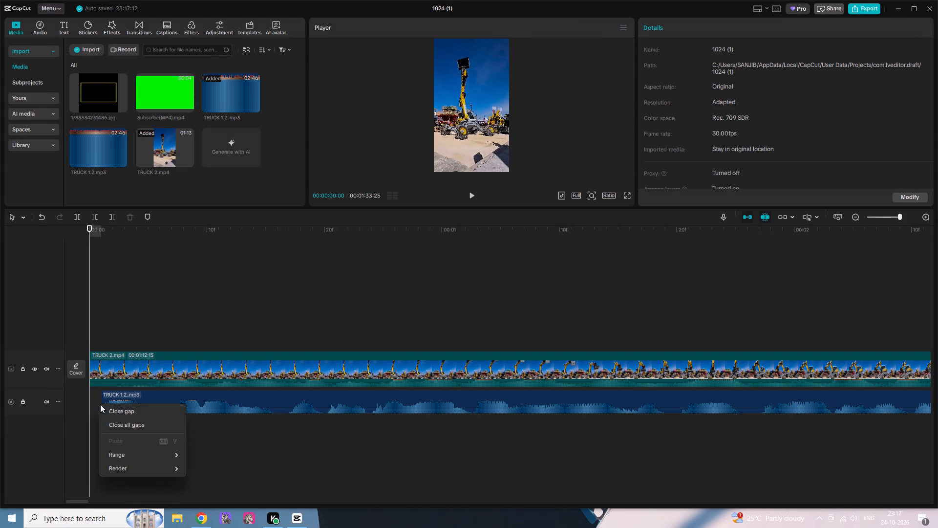
pyautogui.click(109, 415)
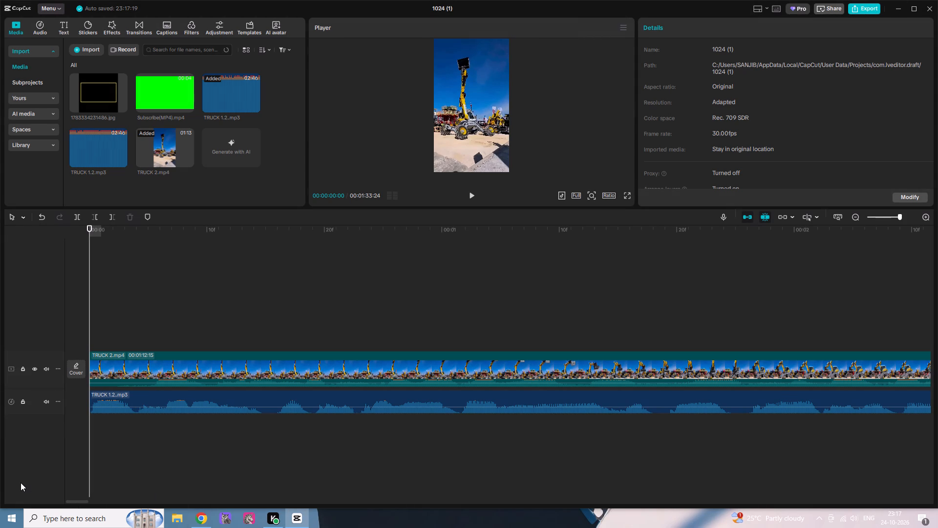
# Cut the silent pause between about 2:20 and 2:24 (seconds:frames) out of the audio track and close the gap.
pyautogui.moveTo(78, 502); pyautogui.dragTo(86, 502)
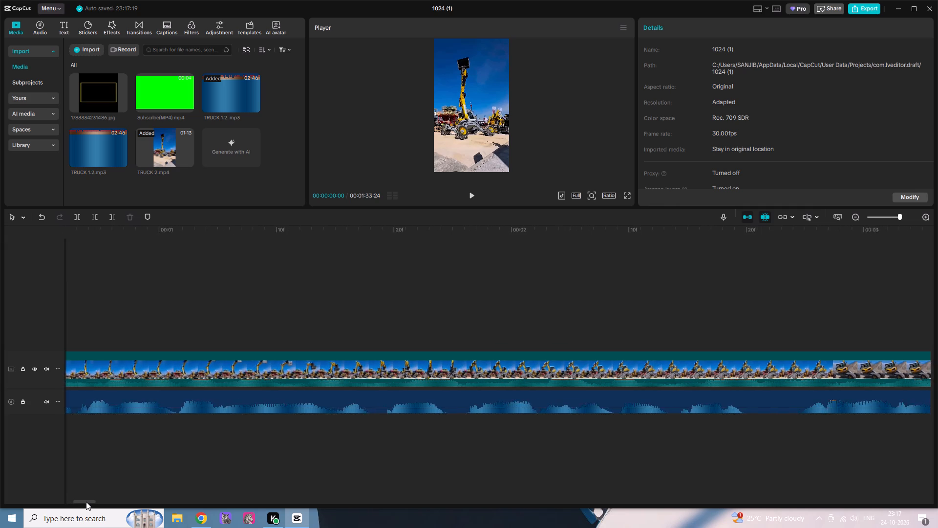
pyautogui.moveTo(86, 502); pyautogui.dragTo(98, 502)
pyautogui.press('b')
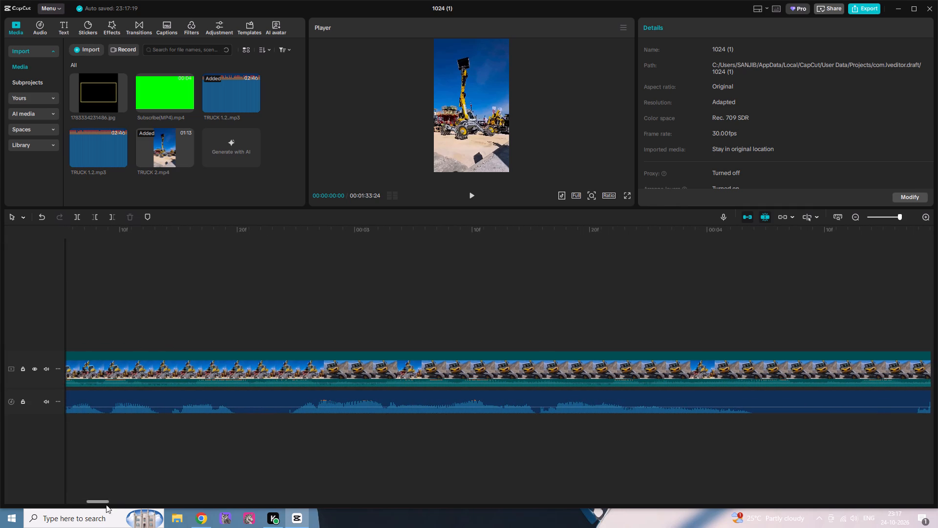
pyautogui.click(240, 409)
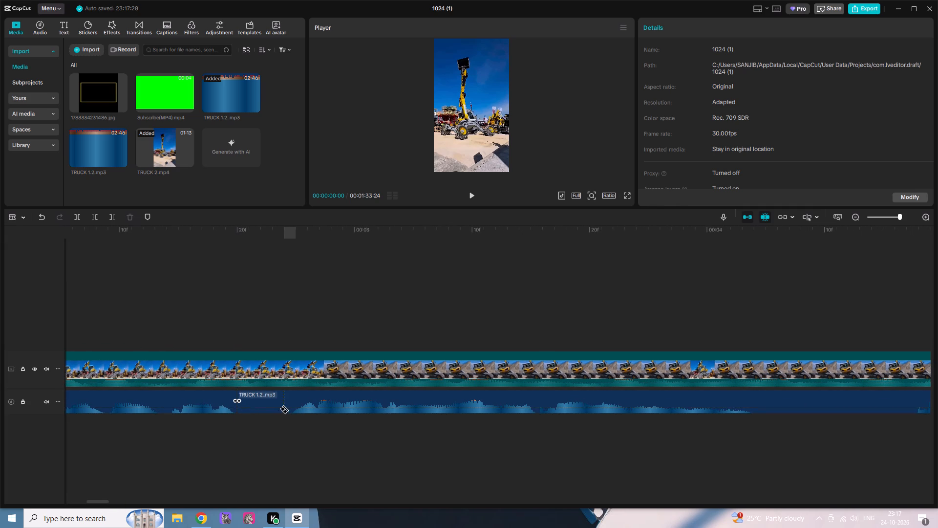
pyautogui.click(280, 408)
pyautogui.press('s')
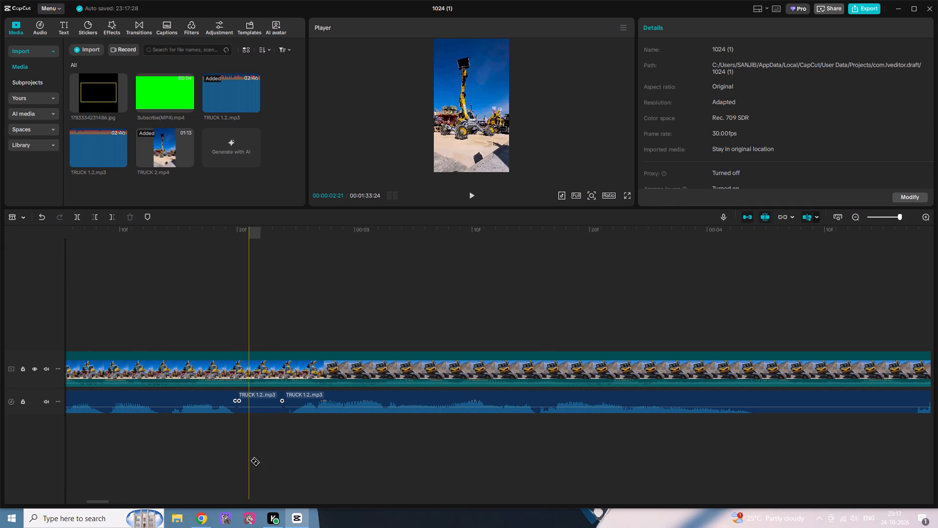
pyautogui.click(256, 410)
pyautogui.press('s')
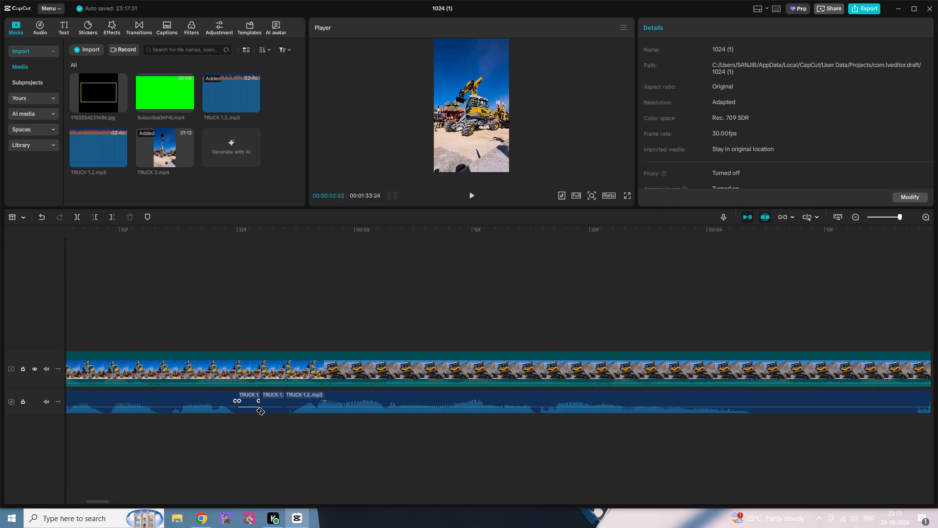
pyautogui.moveTo(271, 430); pyautogui.dragTo(251, 415)
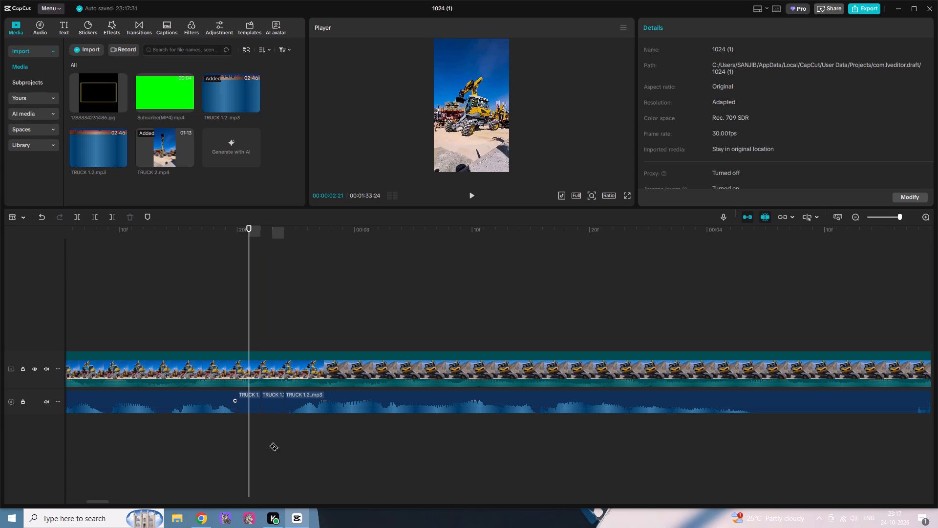
pyautogui.press('a')
pyautogui.moveTo(278, 436); pyautogui.dragTo(255, 404)
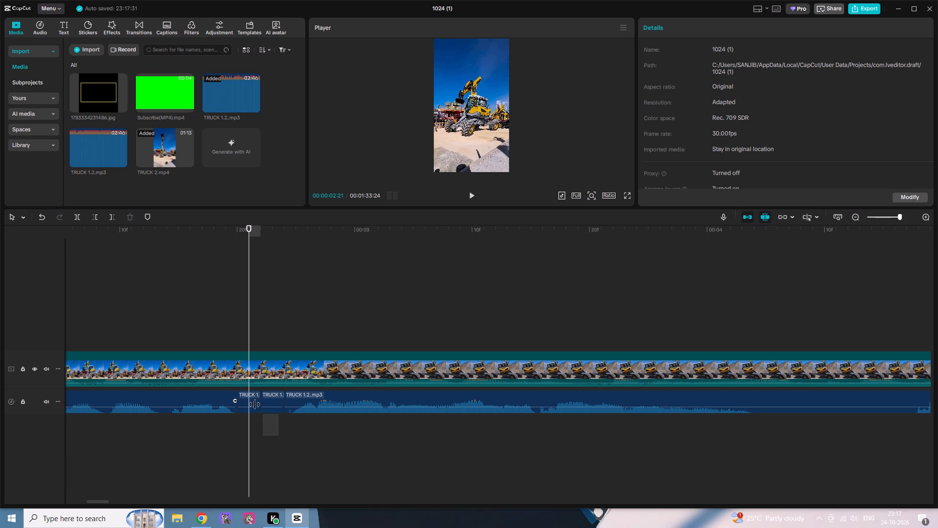
pyautogui.moveTo(255, 404); pyautogui.dragTo(254, 403)
pyautogui.press('Delete')
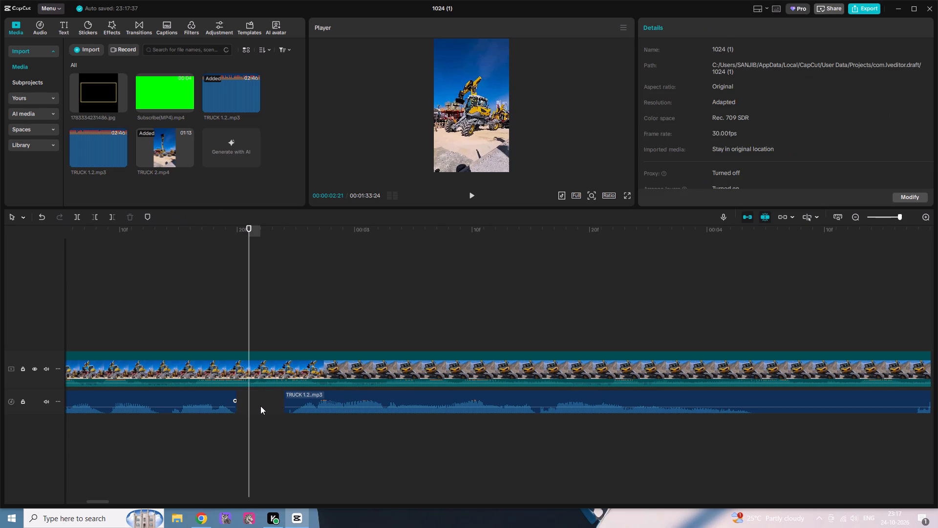
pyautogui.rightClick(260, 406)
pyautogui.click(280, 422)
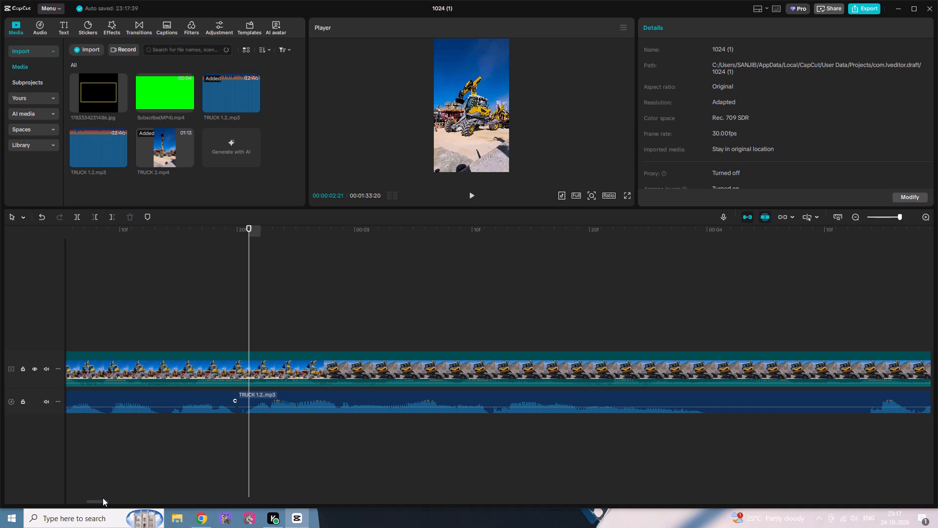
# Cut the silent pause between about 4:00 and 4:14 (seconds:frames) out of the audio track and close the gap.
pyautogui.moveTo(102, 500); pyautogui.dragTo(115, 498)
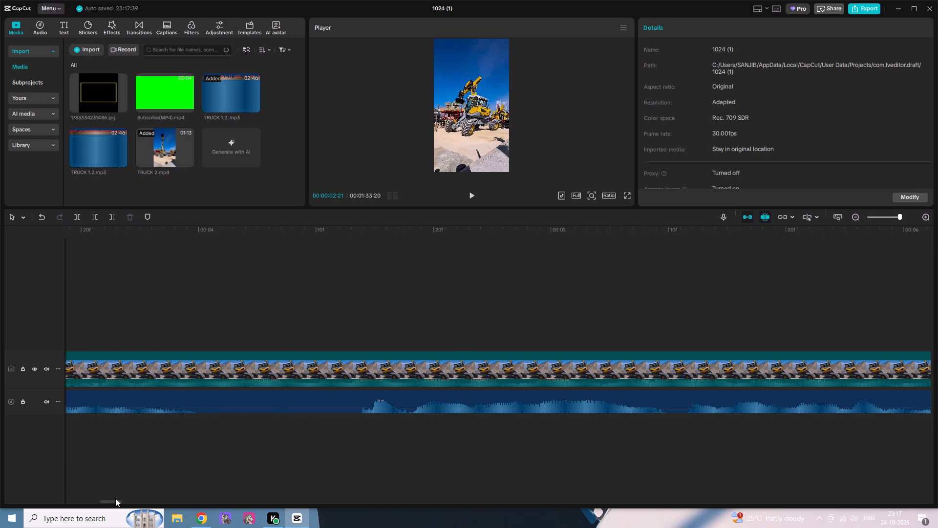
pyautogui.moveTo(115, 498); pyautogui.dragTo(113, 498)
pyautogui.press('b')
pyautogui.click(298, 410)
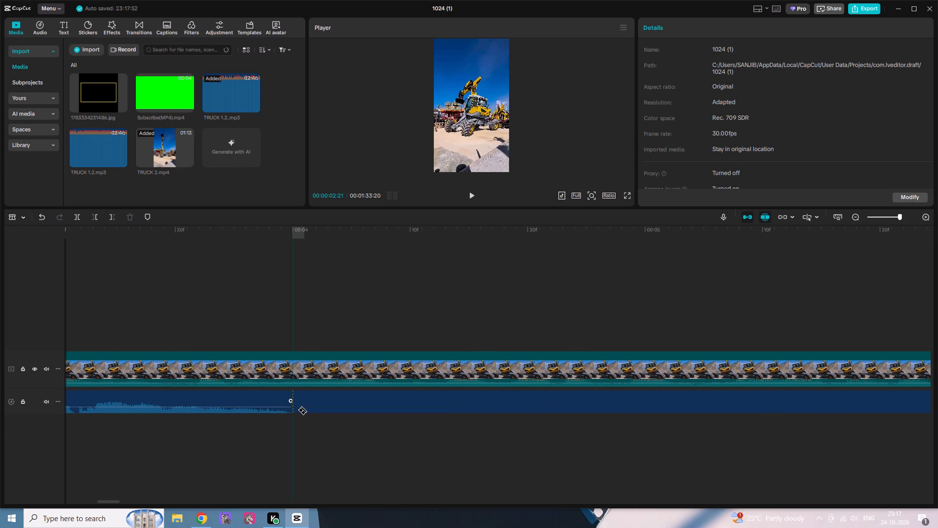
pyautogui.click(452, 397)
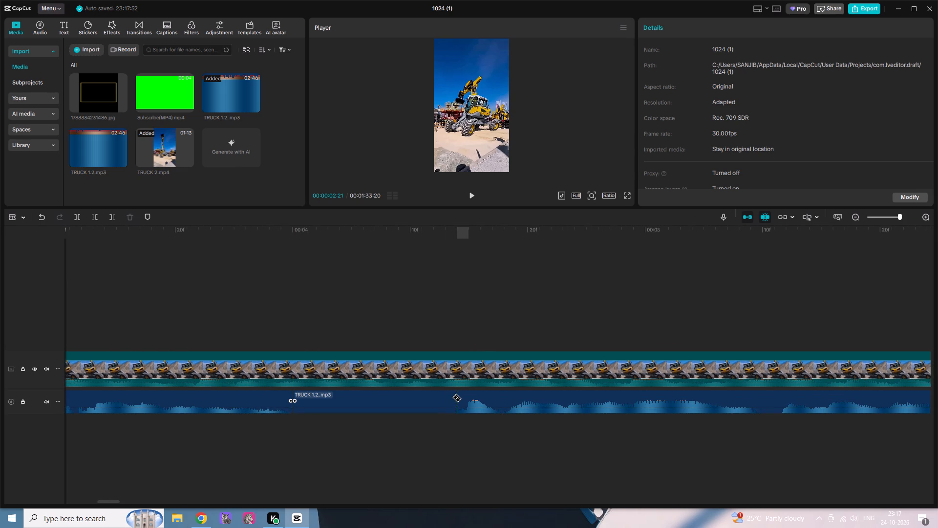
pyautogui.press('a')
pyautogui.click(362, 408)
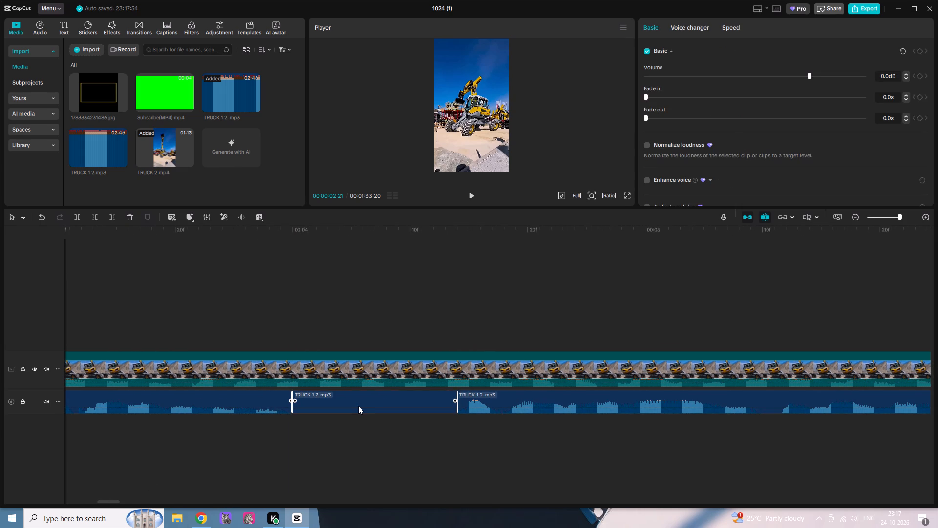
pyautogui.rightClick(358, 406)
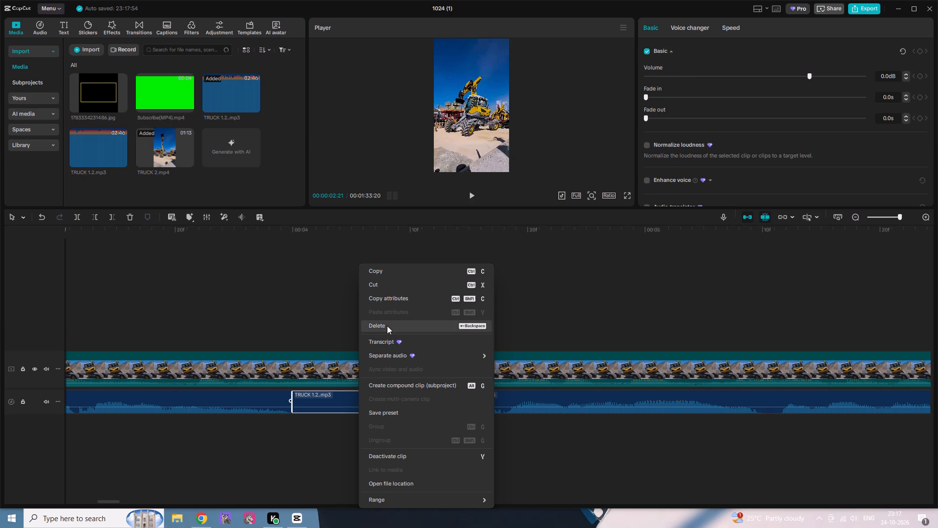
pyautogui.click(387, 327)
pyautogui.rightClick(355, 404)
pyautogui.click(375, 426)
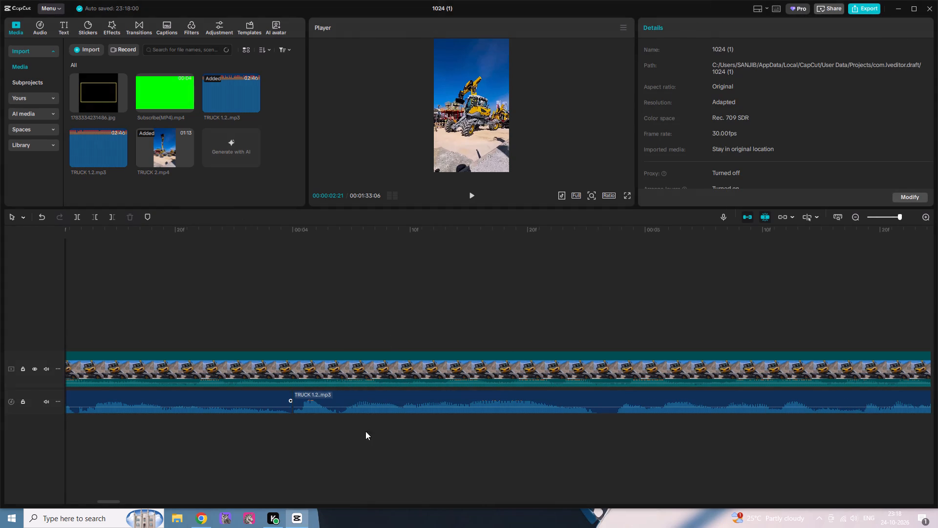
# Cut the silent pause between about 6:20 and 7:04 (seconds:frames) out of the audio track and close all gaps.
pyautogui.moveTo(115, 501); pyautogui.dragTo(119, 501)
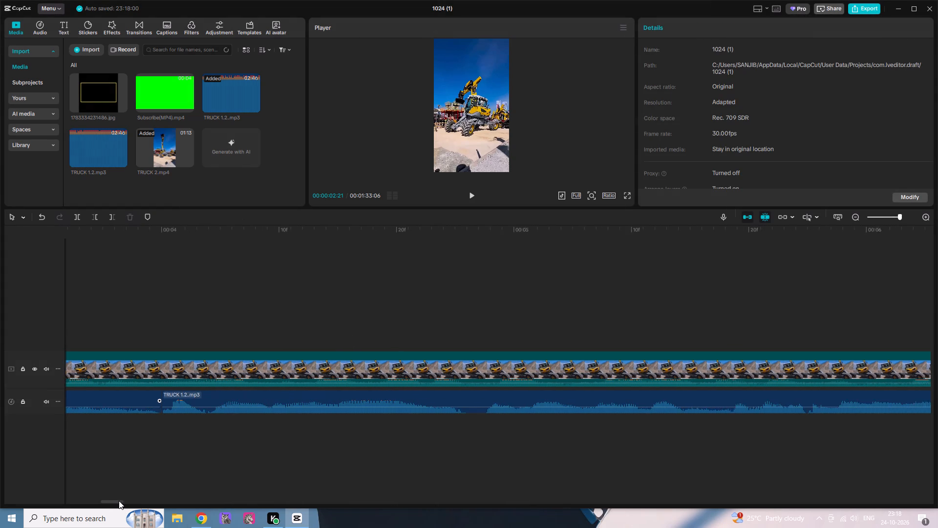
pyautogui.moveTo(119, 501); pyautogui.dragTo(141, 501)
pyautogui.press('b')
pyautogui.click(239, 412)
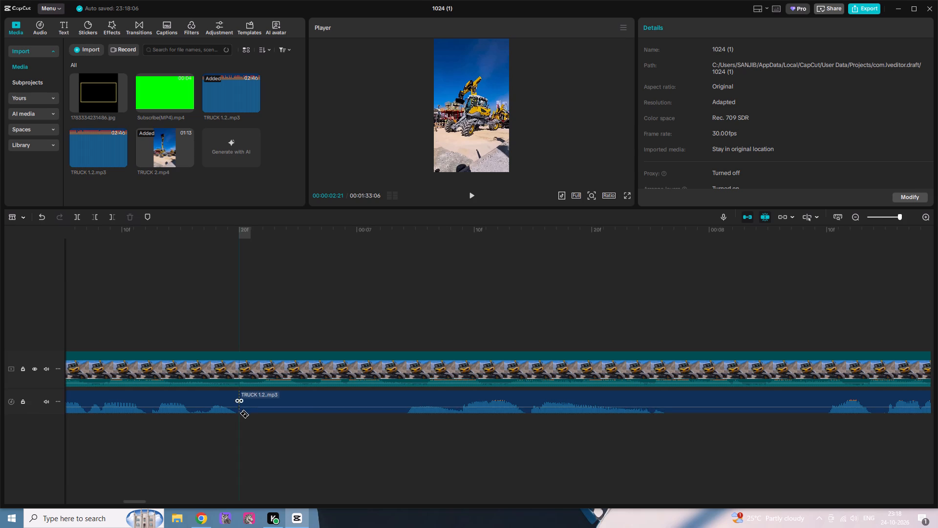
pyautogui.click(403, 404)
pyautogui.press('a')
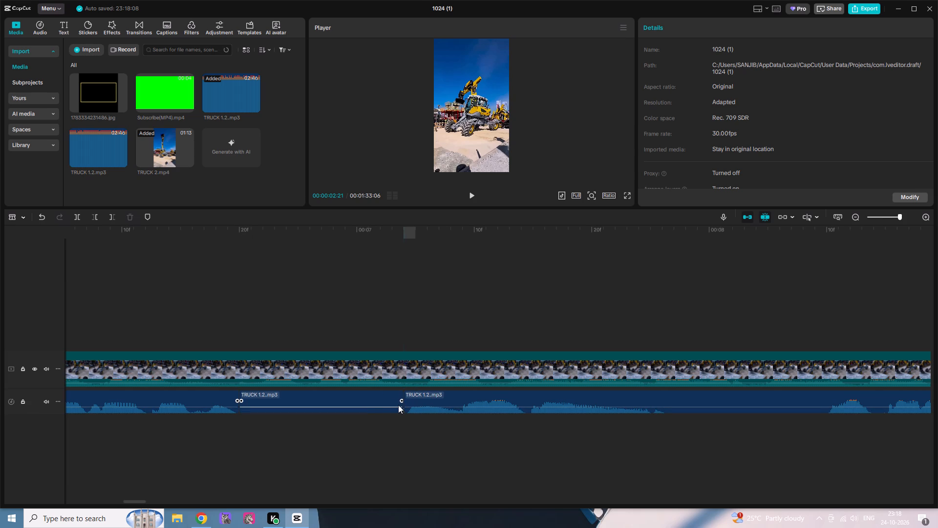
pyautogui.click(370, 411)
pyautogui.rightClick(370, 410)
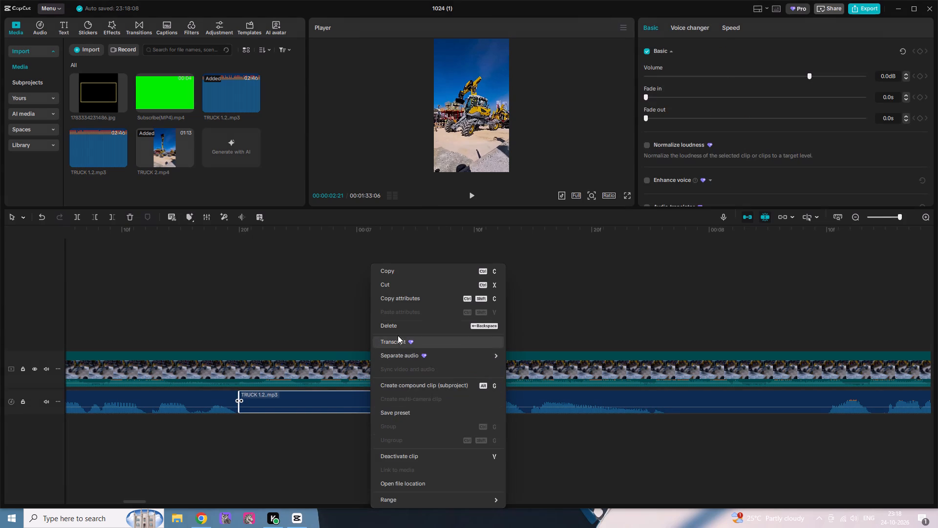
pyautogui.click(401, 328)
pyautogui.rightClick(328, 403)
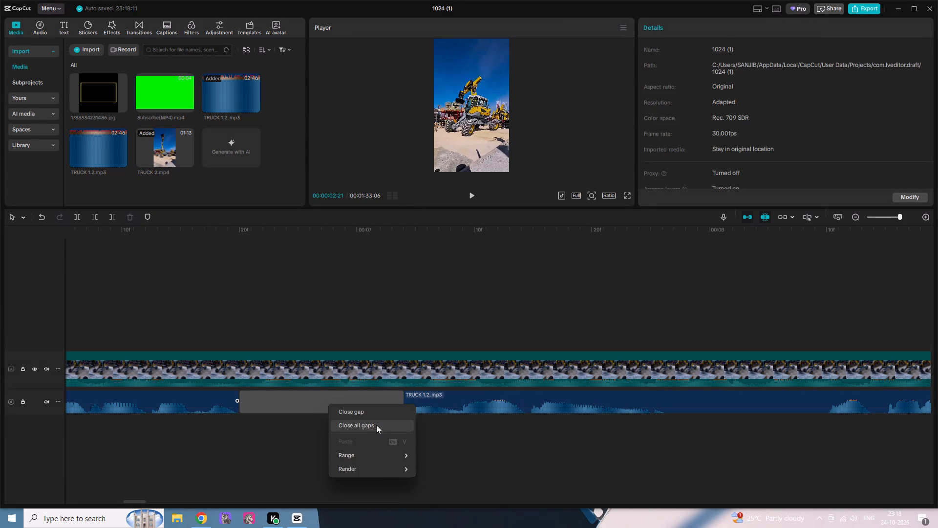
pyautogui.click(376, 425)
# Cut the silent pause between about 7:13 and 7:26 (seconds:frames) out of the audio track and close the gap.
pyautogui.press('b')
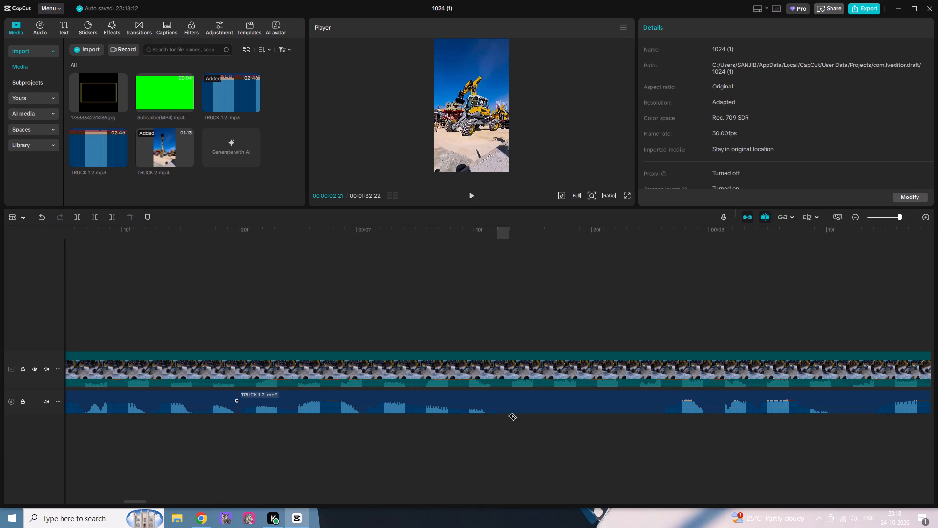
pyautogui.click(504, 410)
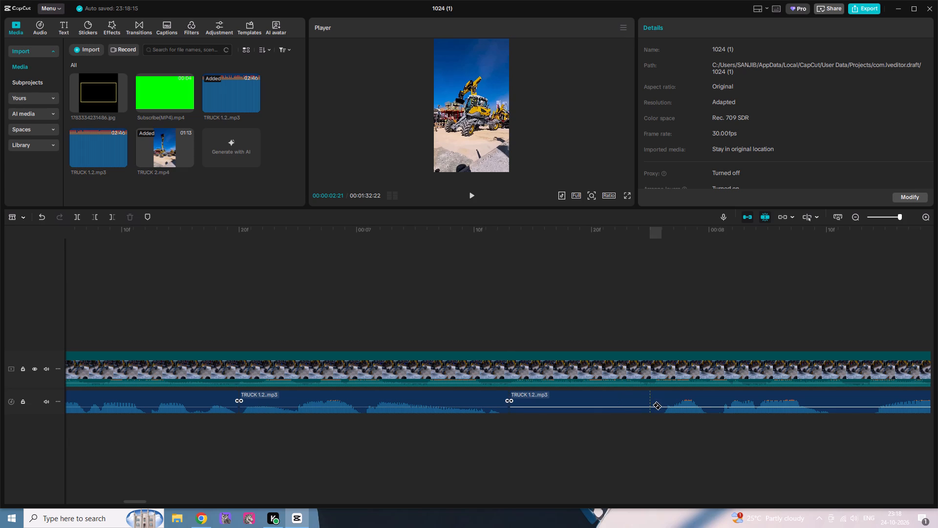
pyautogui.click(657, 405)
pyautogui.press('b')
pyautogui.press('a')
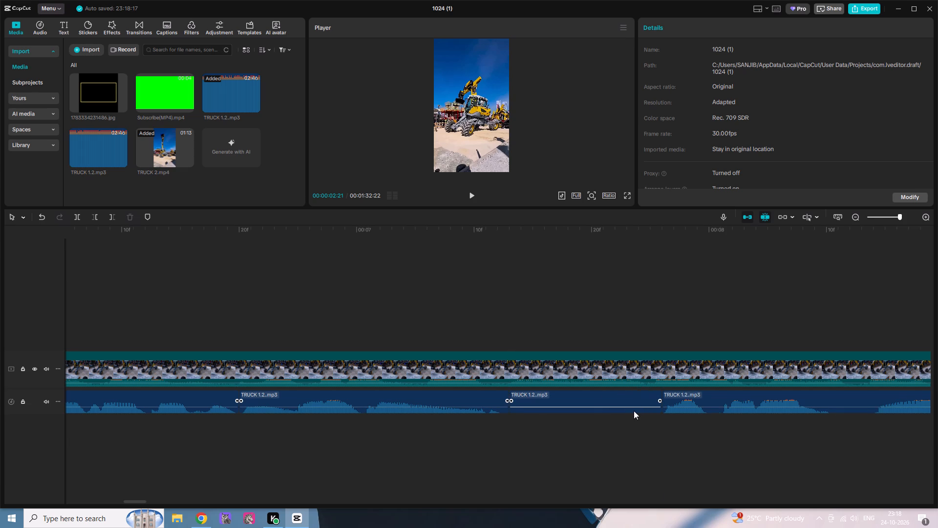
pyautogui.click(629, 409)
pyautogui.rightClick(629, 408)
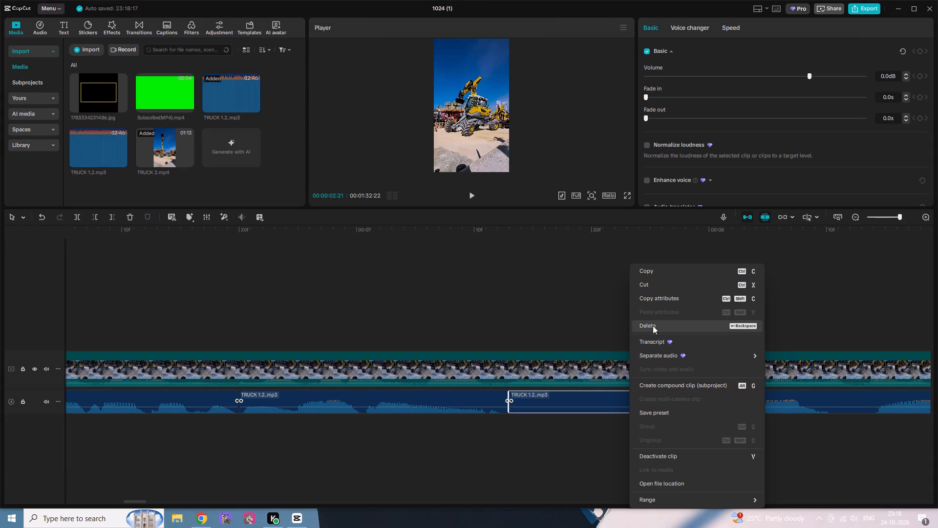
pyautogui.click(653, 326)
pyautogui.rightClick(602, 395)
pyautogui.click(628, 402)
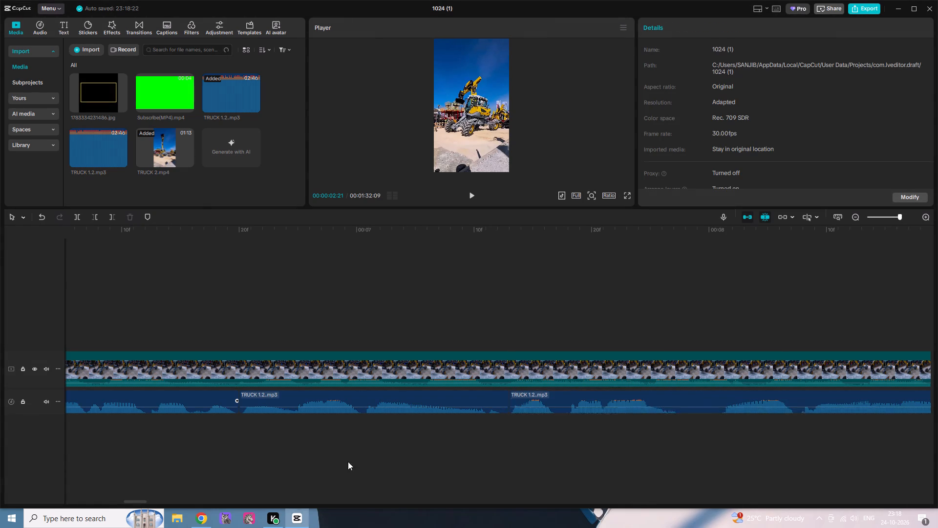
# Cut the short silent pause between about 7:28 and 8:01 (seconds:frames) out of the audio track and close the gap.
pyautogui.moveTo(130, 501); pyautogui.dragTo(138, 500)
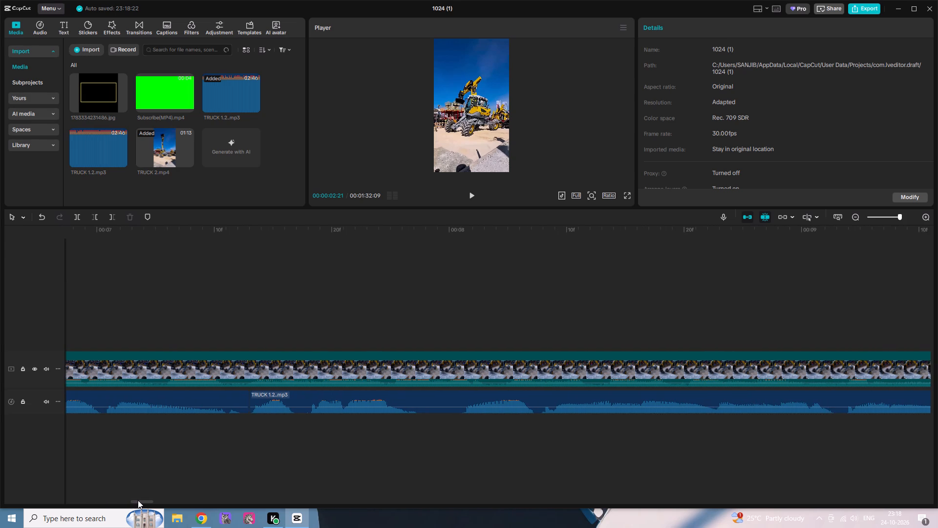
pyautogui.moveTo(138, 500); pyautogui.dragTo(141, 499)
pyautogui.press('b')
pyautogui.click(271, 409)
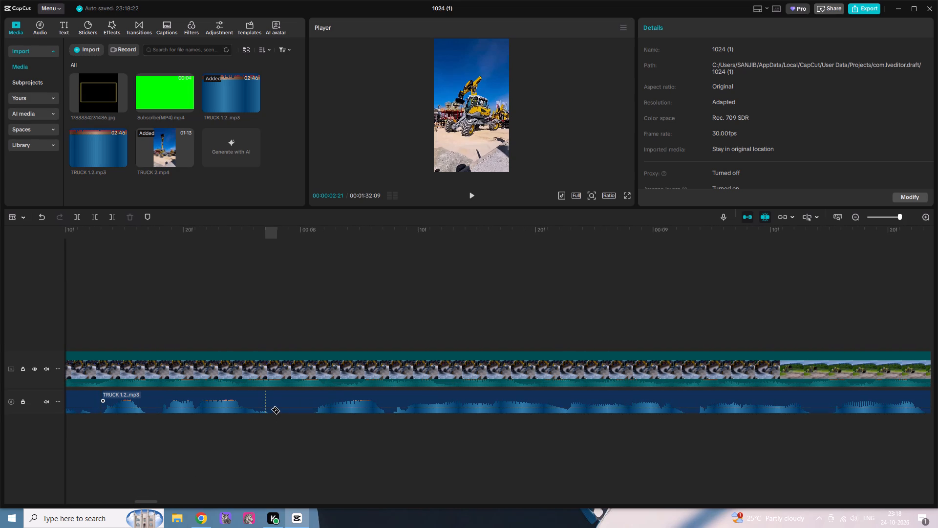
pyautogui.hotkey('ctrl', 'z')
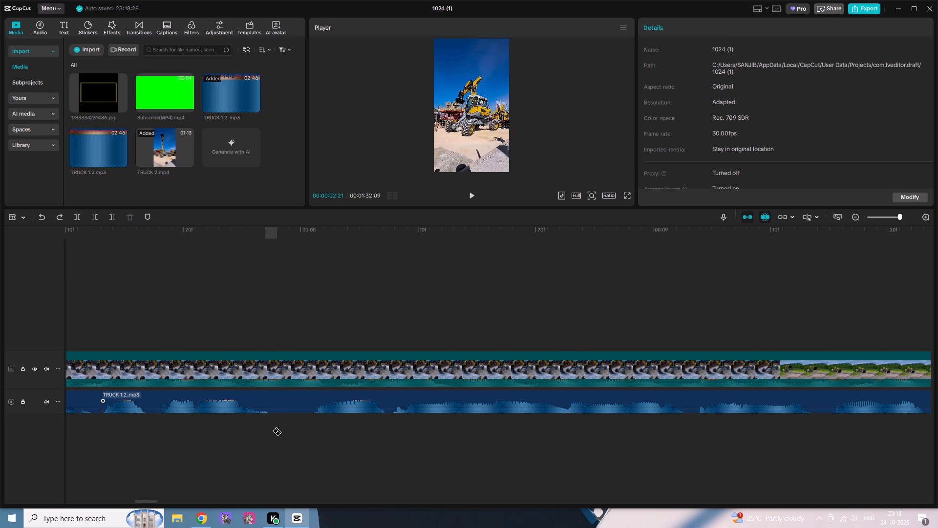
pyautogui.click(272, 412)
pyautogui.click(306, 412)
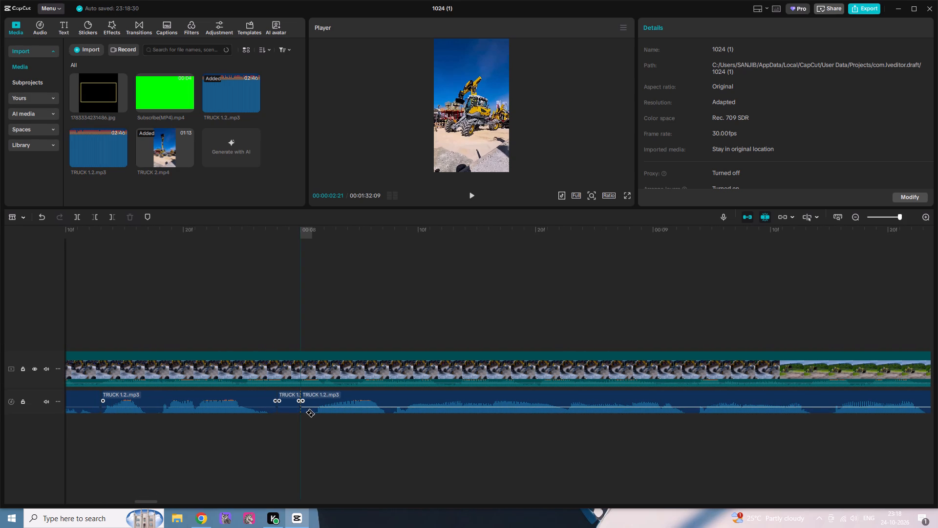
pyautogui.click(312, 412)
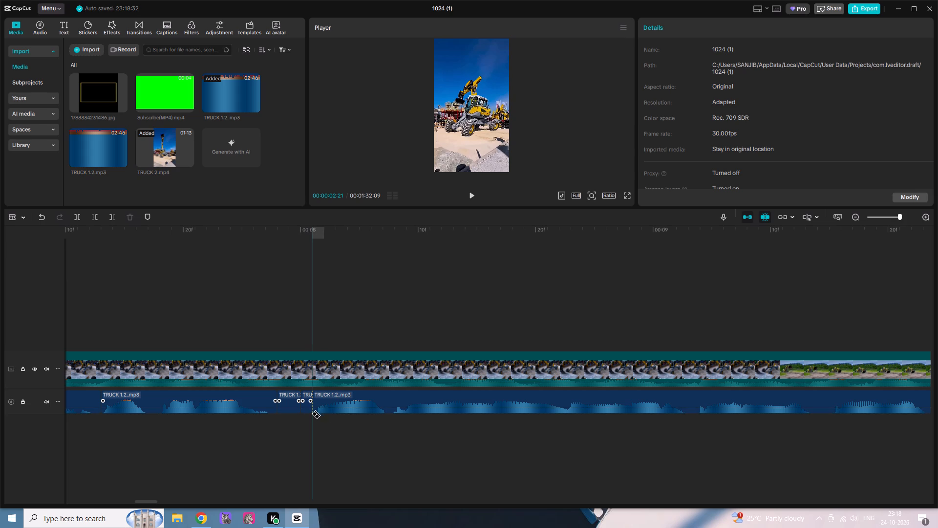
pyautogui.press('a')
pyautogui.moveTo(299, 440); pyautogui.dragTo(287, 409)
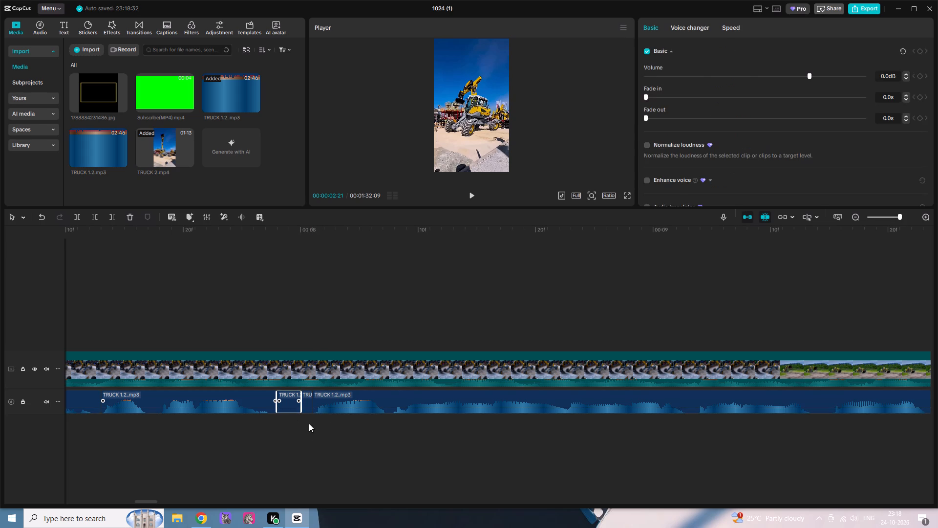
pyautogui.moveTo(315, 426); pyautogui.dragTo(291, 403)
pyautogui.click(311, 435)
pyautogui.moveTo(312, 427); pyautogui.dragTo(295, 409)
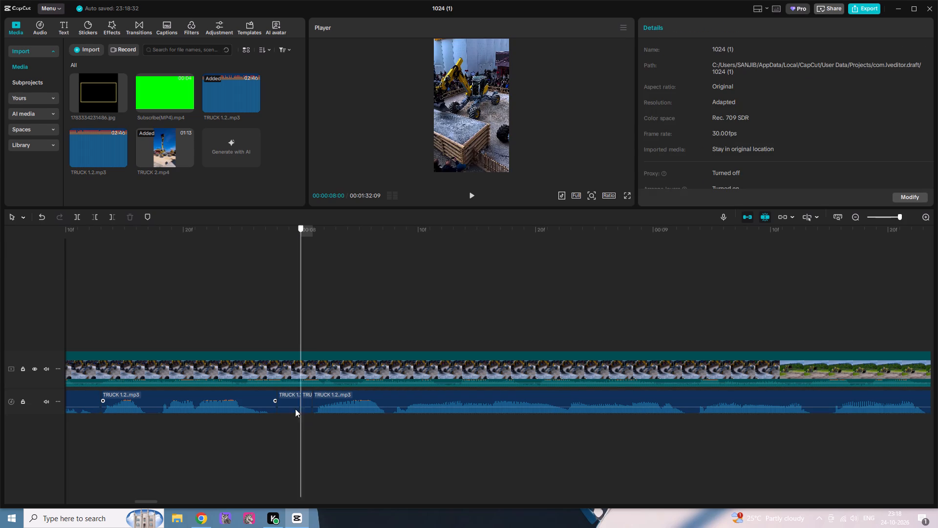
pyautogui.moveTo(295, 409); pyautogui.dragTo(289, 403)
pyautogui.moveTo(308, 419); pyautogui.dragTo(296, 404)
pyautogui.rightClick(296, 404)
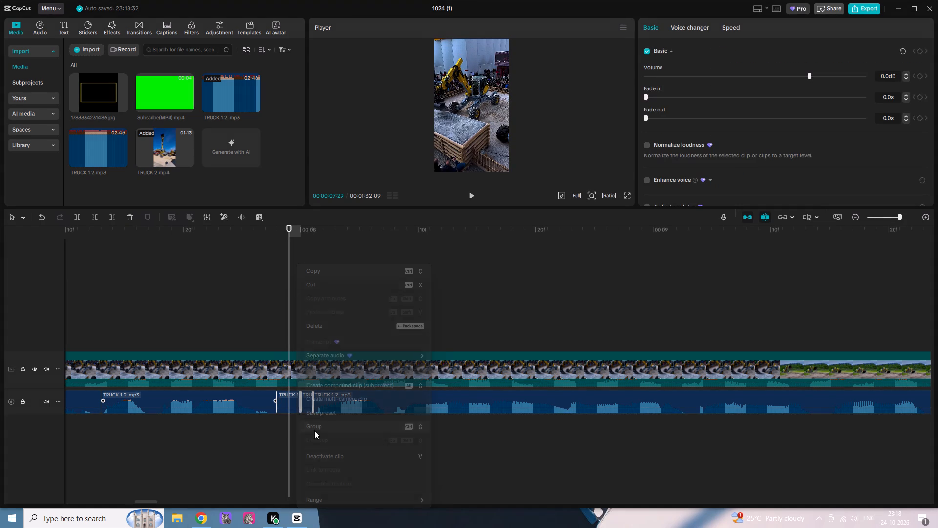
pyautogui.click(332, 332)
pyautogui.rightClick(302, 395)
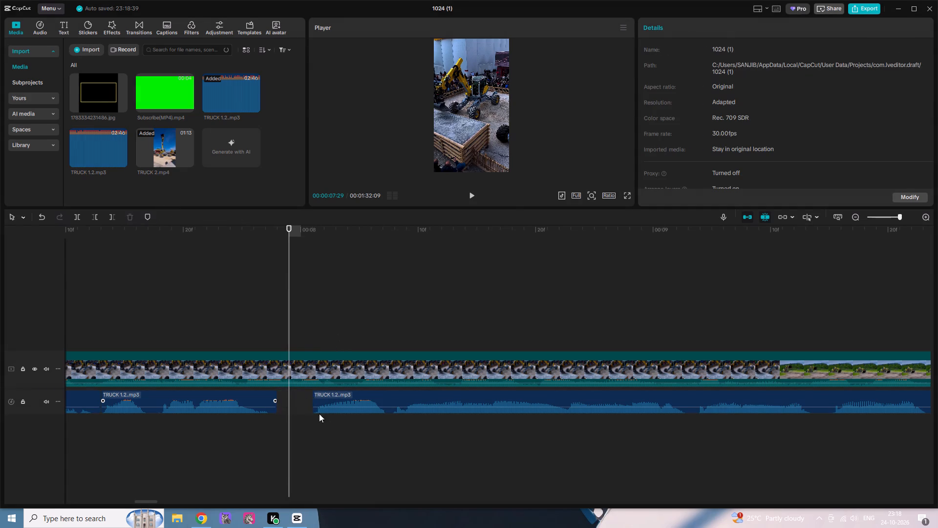
pyautogui.click(340, 405)
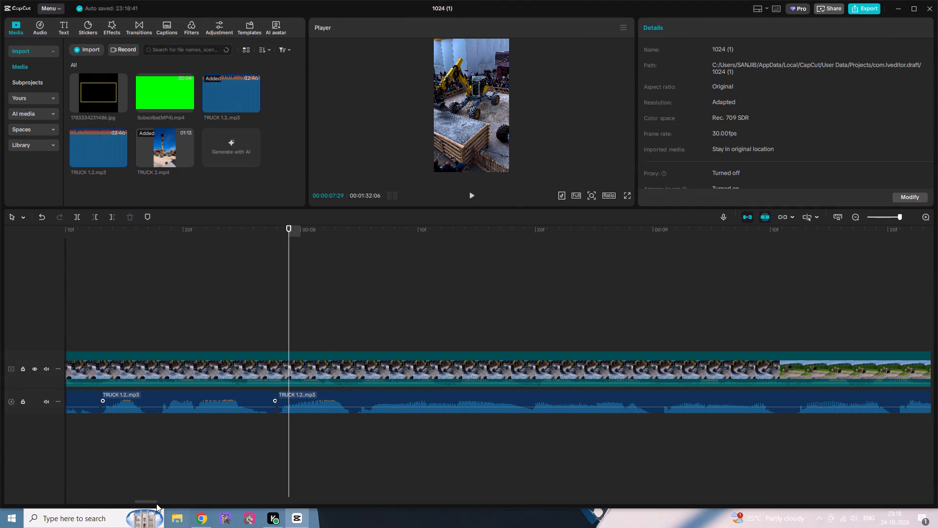
# Cut the silent pause between about 10:18 and 11:01 (seconds:frames) out of the audio track and close the gap.
pyautogui.moveTo(149, 502); pyautogui.dragTo(175, 497)
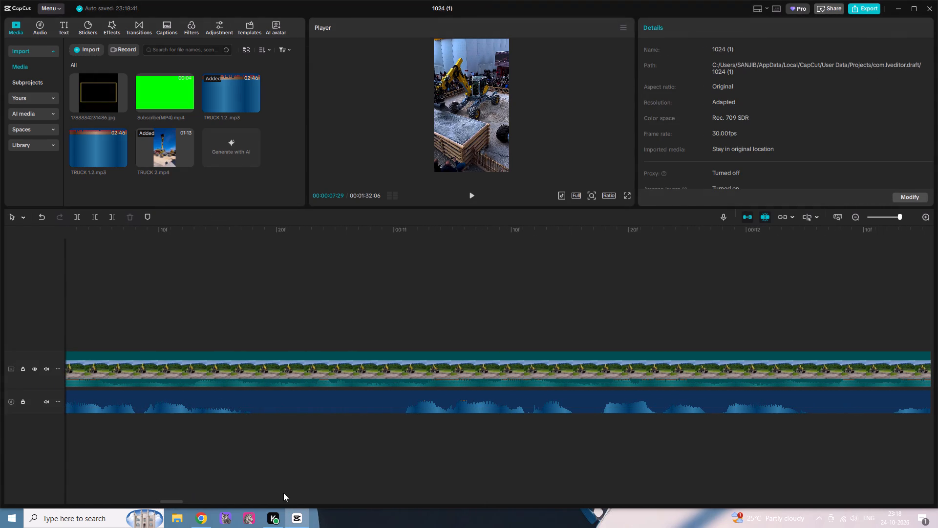
pyautogui.press('b')
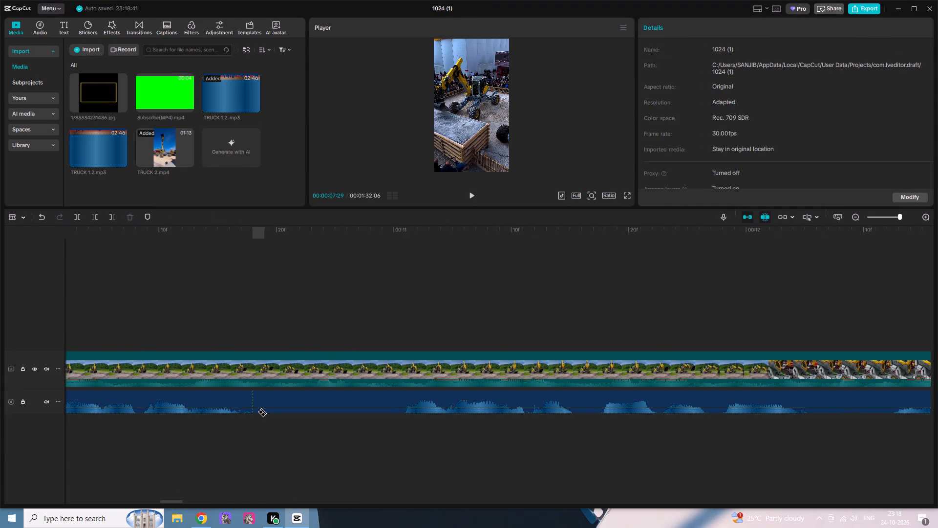
pyautogui.click(257, 412)
pyautogui.click(402, 403)
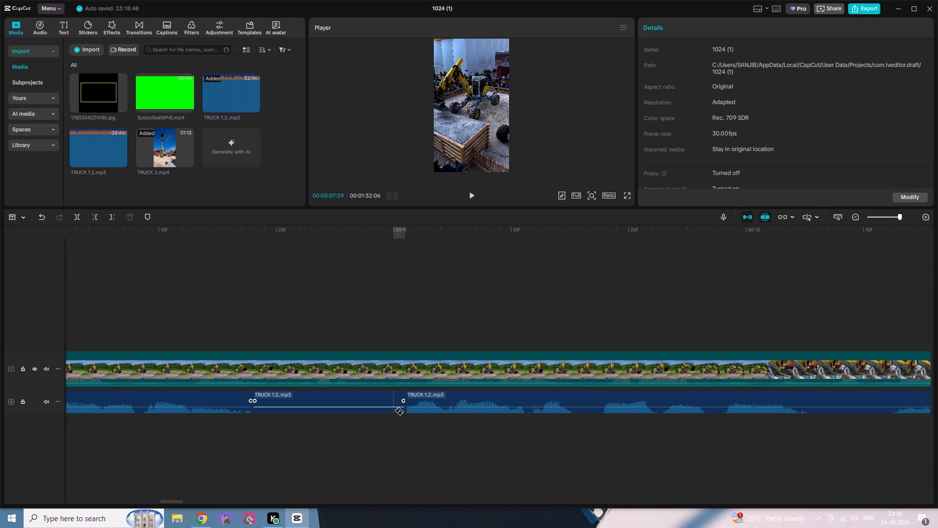
pyautogui.press('s')
pyautogui.click(369, 405)
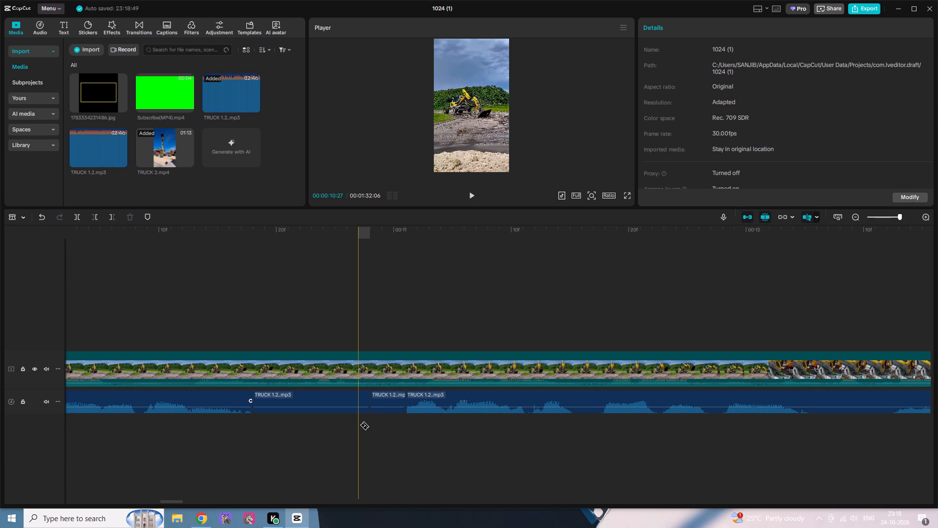
pyautogui.press('a')
pyautogui.moveTo(405, 442); pyautogui.dragTo(321, 411)
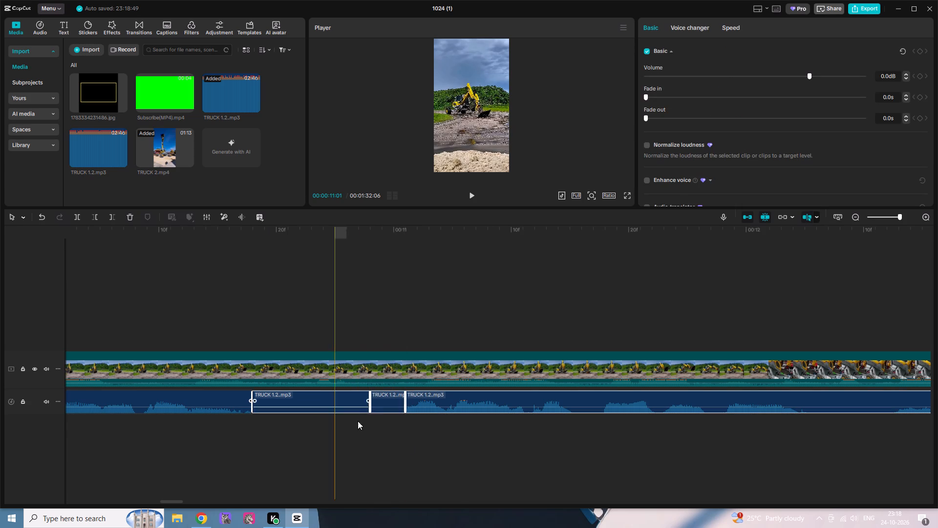
pyautogui.click(391, 426)
pyautogui.moveTo(398, 428); pyautogui.dragTo(320, 402)
pyautogui.rightClick(325, 401)
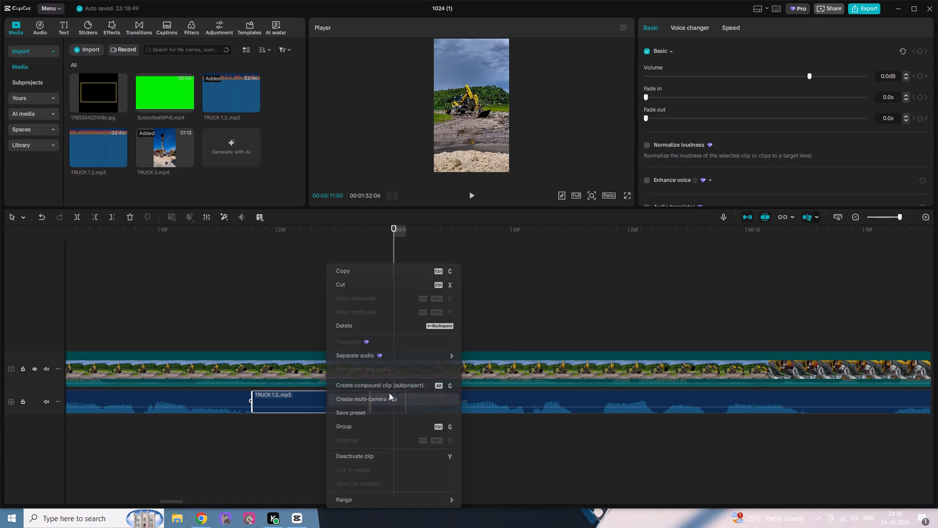
pyautogui.click(357, 330)
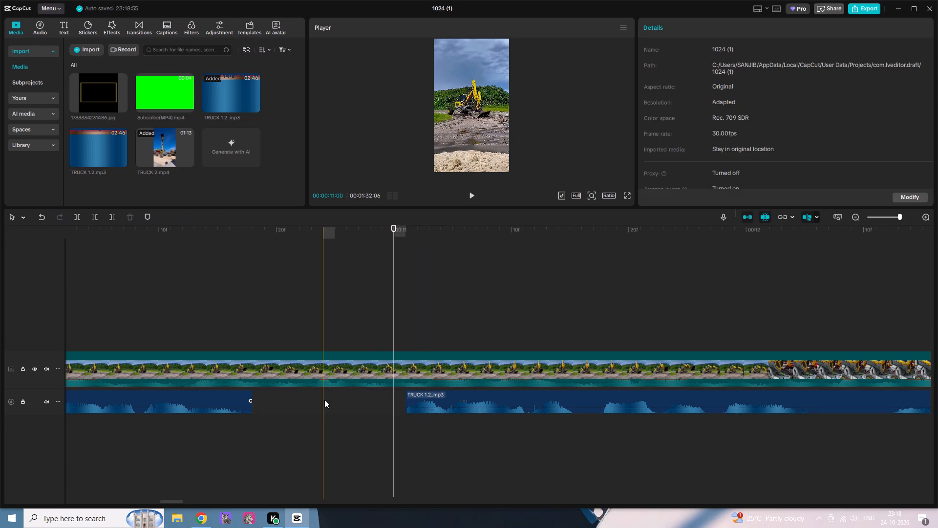
pyautogui.rightClick(324, 399)
pyautogui.click(360, 412)
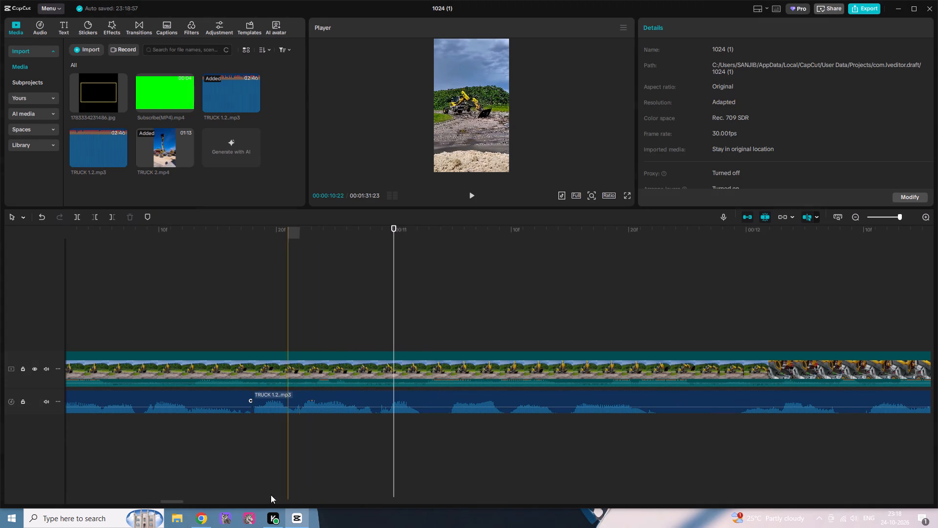
# Cut the silent pause between about 11:23 and 11:29 (seconds:frames) out of the audio track and close the gap.
pyautogui.moveTo(180, 502); pyautogui.dragTo(189, 501)
pyautogui.press('v')
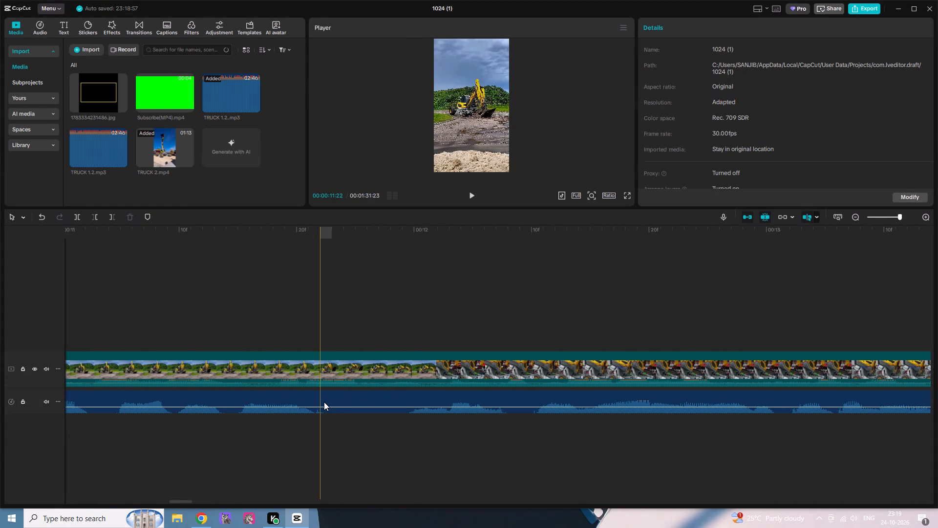
pyautogui.press('v')
pyautogui.press('b')
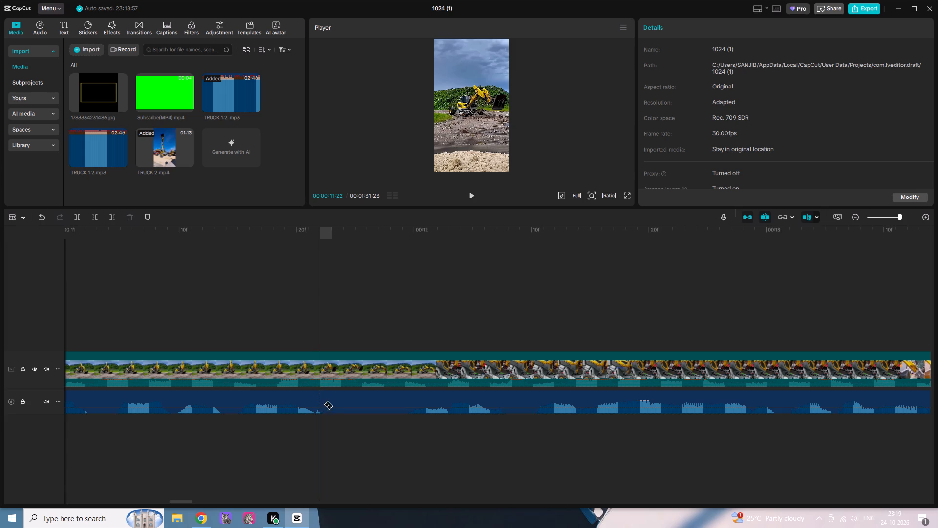
pyautogui.click(326, 402)
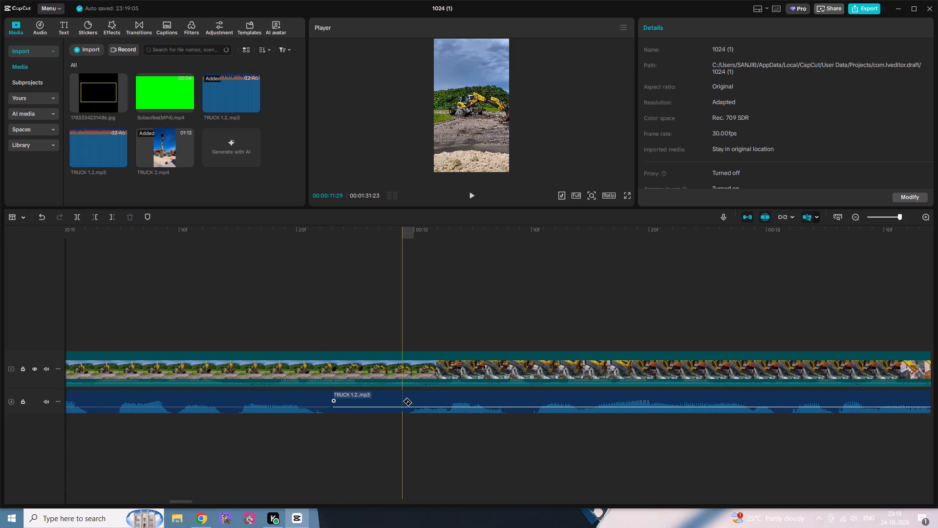
pyautogui.click(403, 401)
pyautogui.press('s')
pyautogui.press('a')
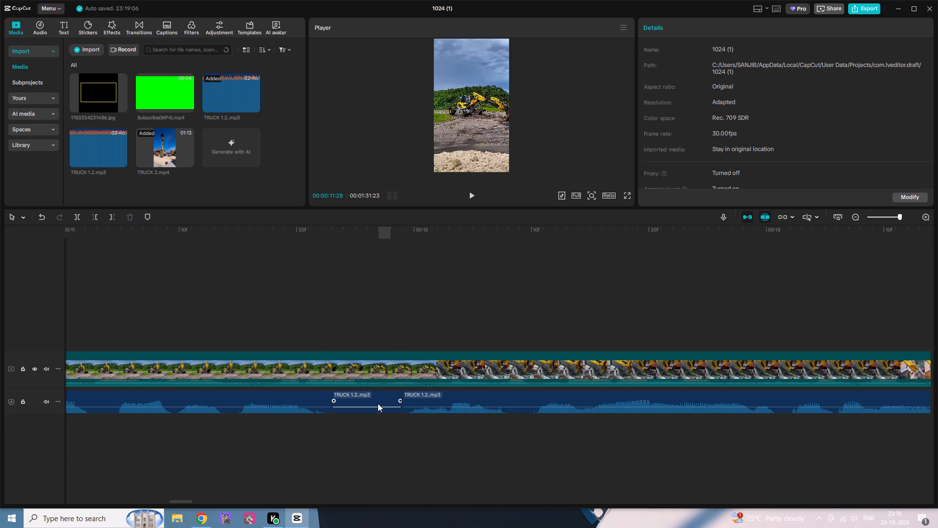
pyautogui.click(378, 403)
pyautogui.rightClick(377, 403)
pyautogui.click(400, 330)
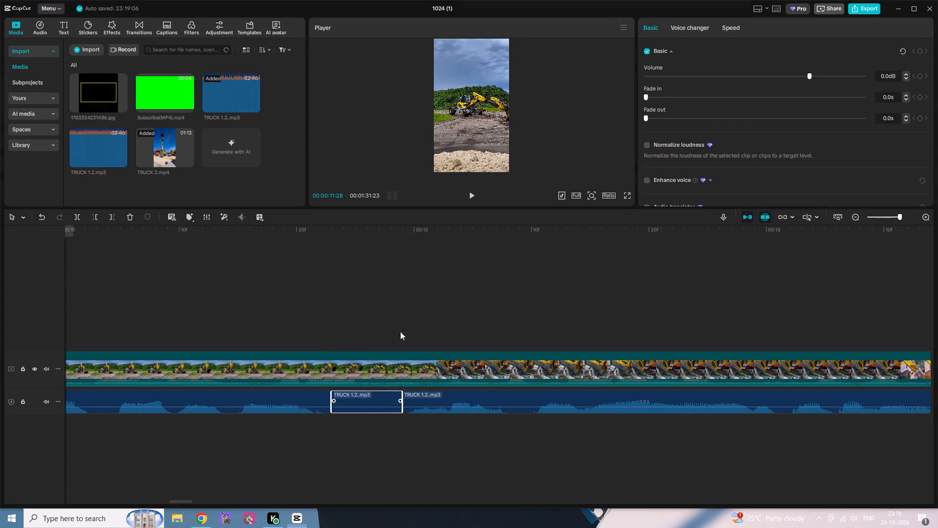
pyautogui.moveTo(394, 396); pyautogui.dragTo(378, 398, button='right')
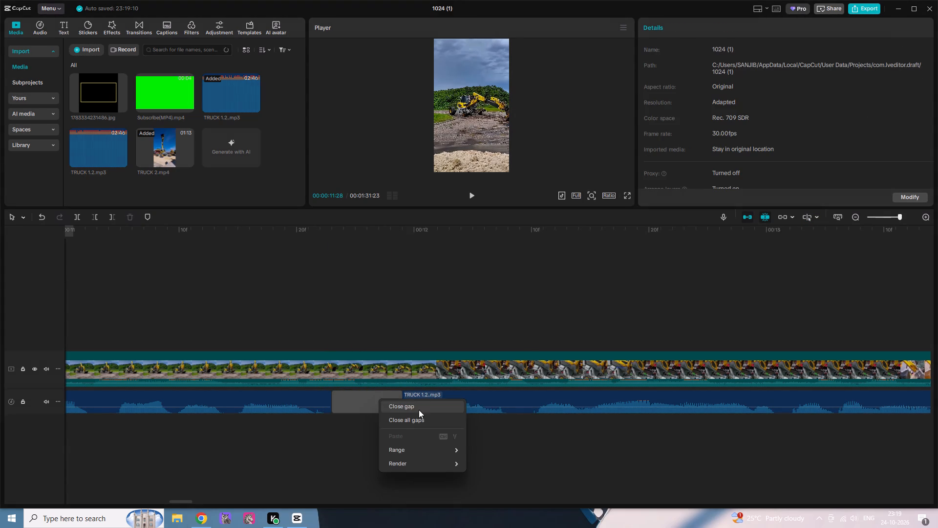
pyautogui.click(419, 410)
# Cut the silent pause between about 13:17 and 14:00 (seconds:frames) out of the audio track and close all gaps.
pyautogui.moveTo(187, 501); pyautogui.dragTo(197, 500)
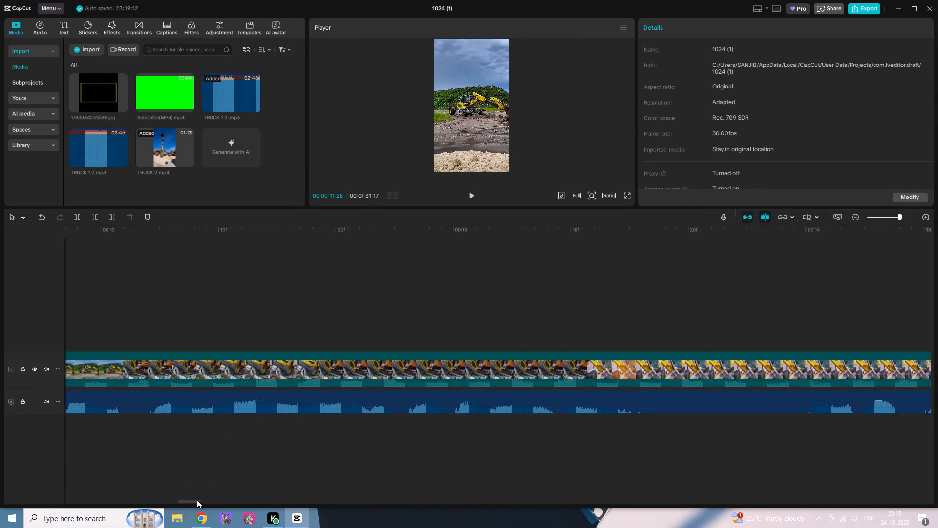
pyautogui.moveTo(197, 500); pyautogui.dragTo(204, 497)
pyautogui.press('b')
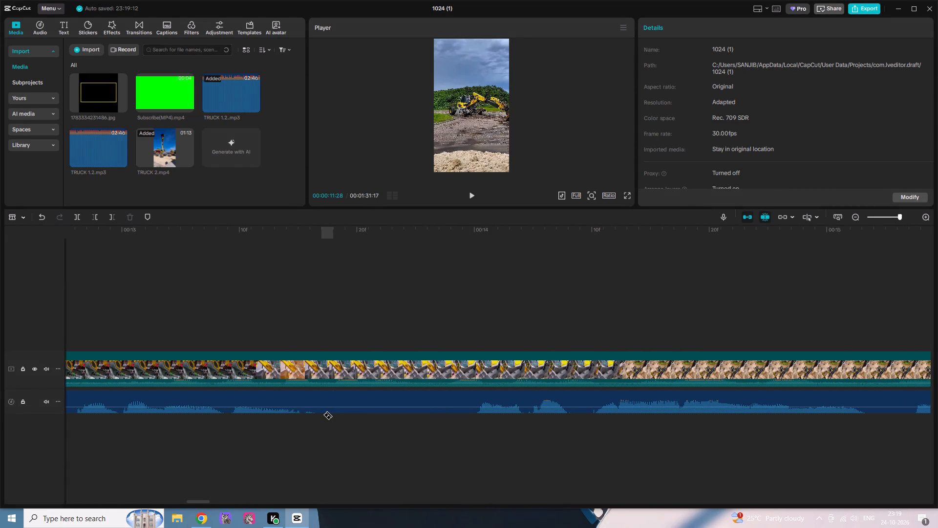
pyautogui.click(322, 411)
pyautogui.click(471, 407)
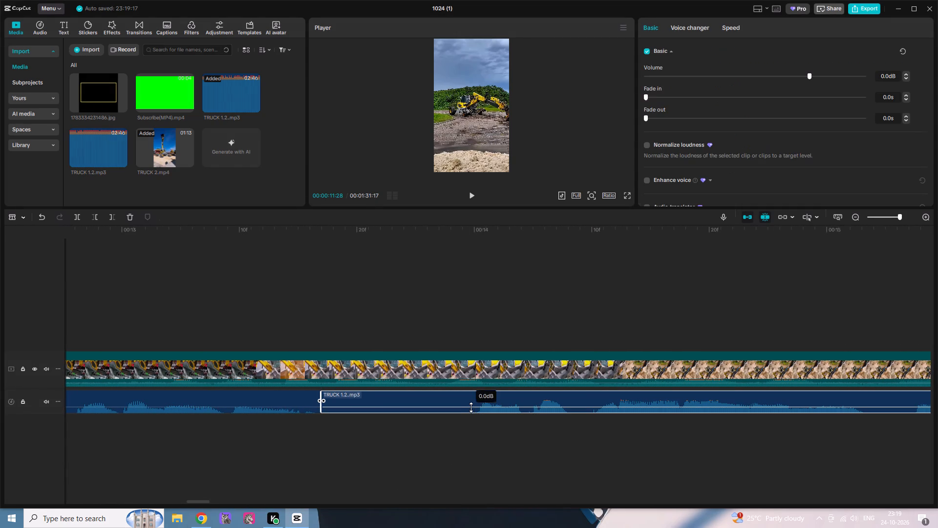
pyautogui.click(472, 407)
pyautogui.click(472, 408)
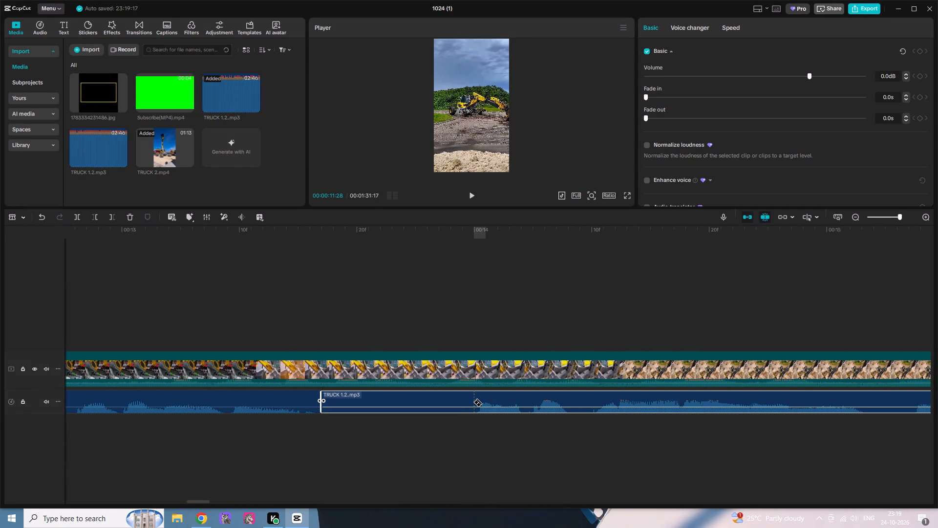
pyautogui.click(473, 402)
pyautogui.press('a')
pyautogui.click(446, 409)
pyautogui.rightClick(446, 409)
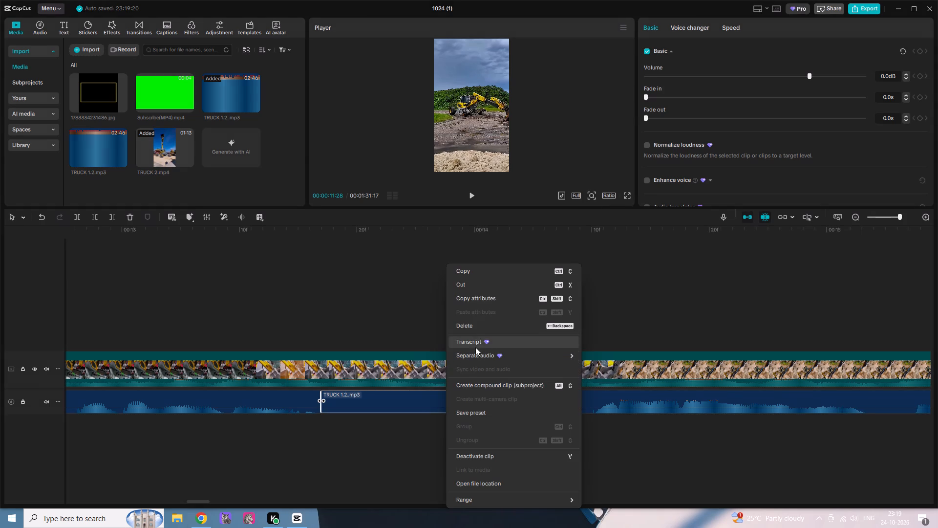
pyautogui.click(473, 331)
pyautogui.rightClick(412, 408)
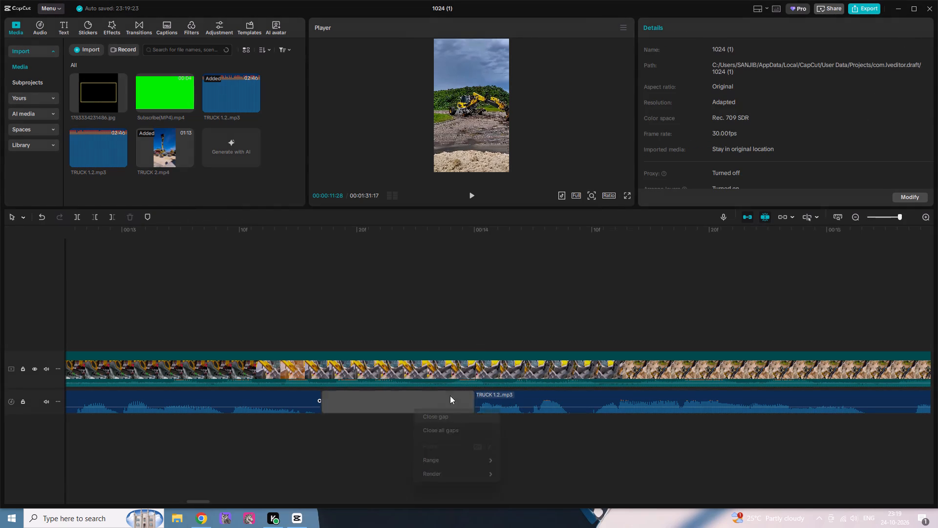
pyautogui.click(447, 430)
# Split out and delete the short silent pause between about 14:21 and 14:24 (seconds:frames) in the audio track.
pyautogui.moveTo(203, 500); pyautogui.dragTo(215, 498)
pyautogui.press('b')
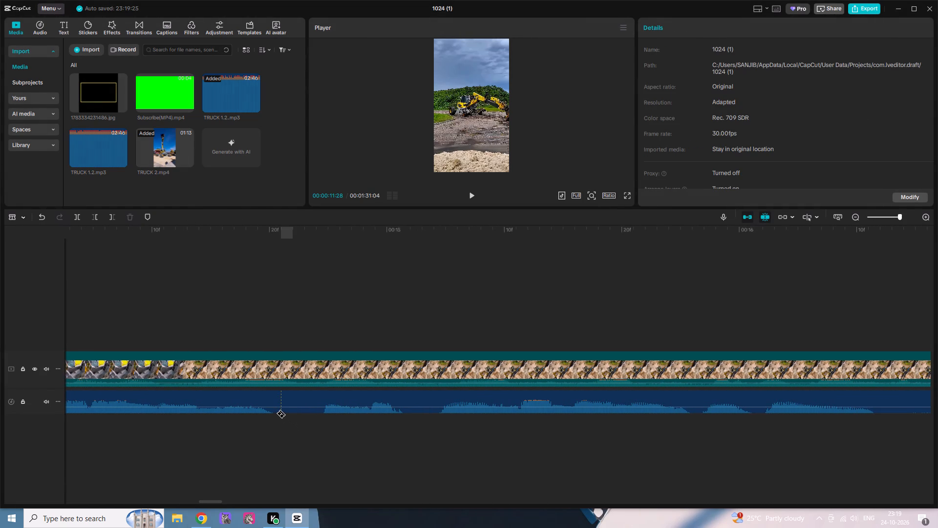
pyautogui.click(276, 411)
pyautogui.click(315, 410)
pyautogui.press('a')
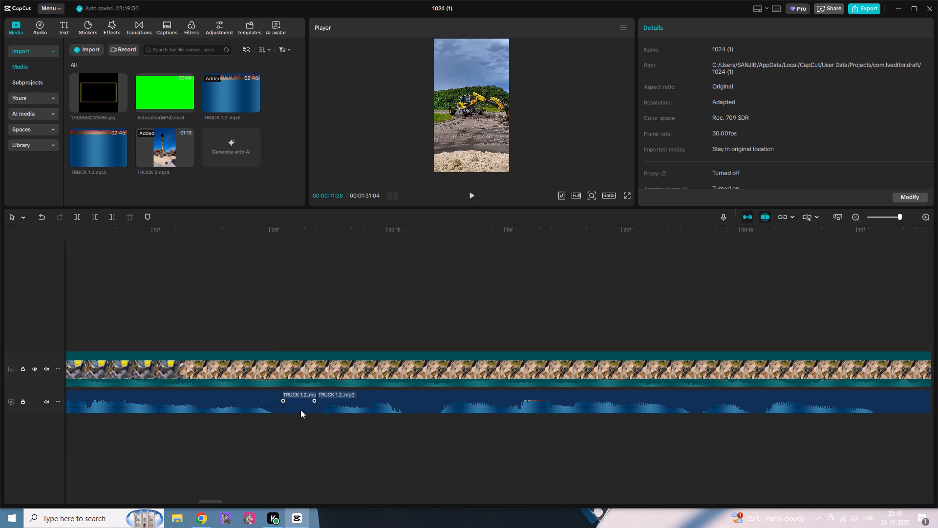
pyautogui.click(300, 410)
pyautogui.rightClick(300, 410)
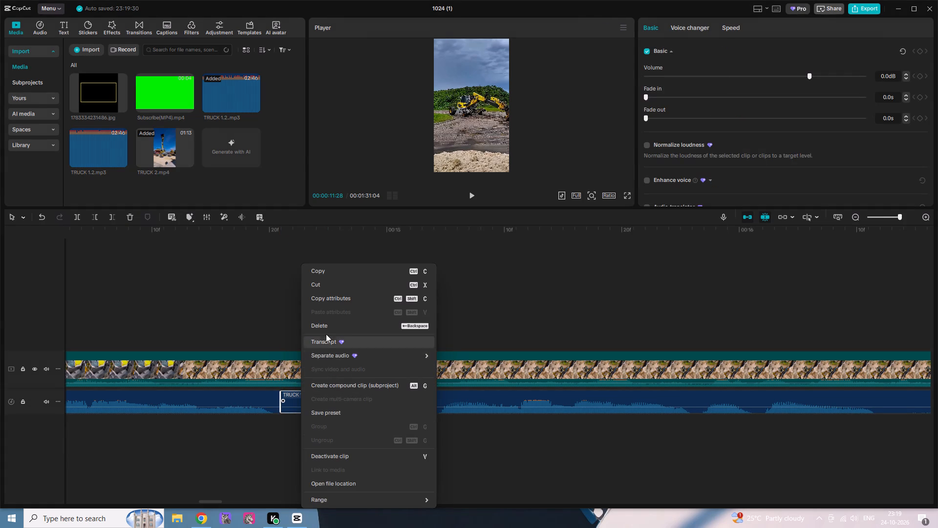
pyautogui.click(325, 324)
pyautogui.rightClick(303, 406)
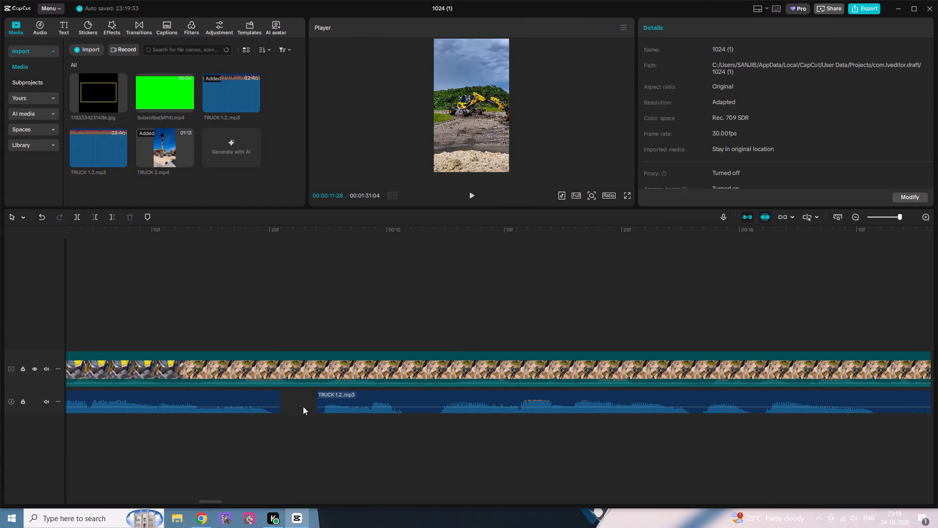
pyautogui.click(273, 454)
# Cut the short silent pause between about 15:02 and 15:04 (seconds:frames) out of the audio track and close all gaps.
pyautogui.press('b')
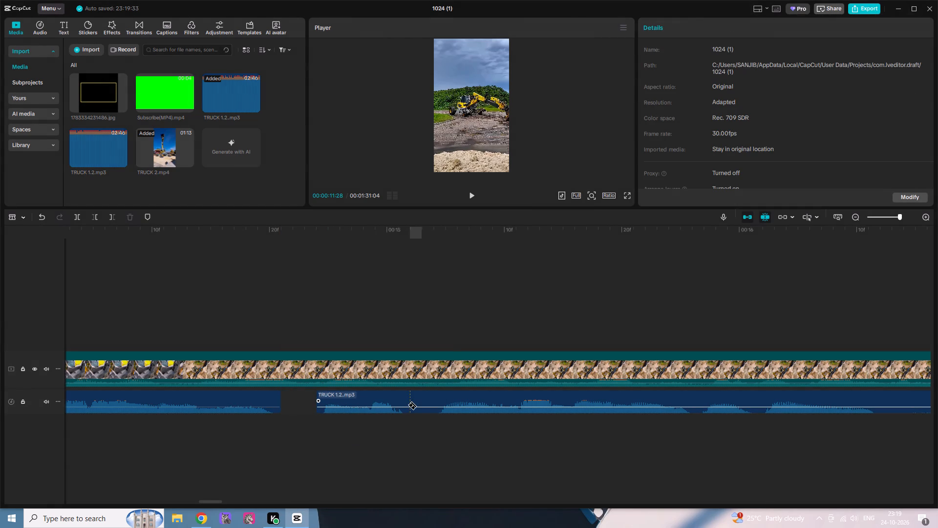
pyautogui.click(407, 405)
pyautogui.click(430, 405)
pyautogui.press('a')
pyautogui.click(412, 404)
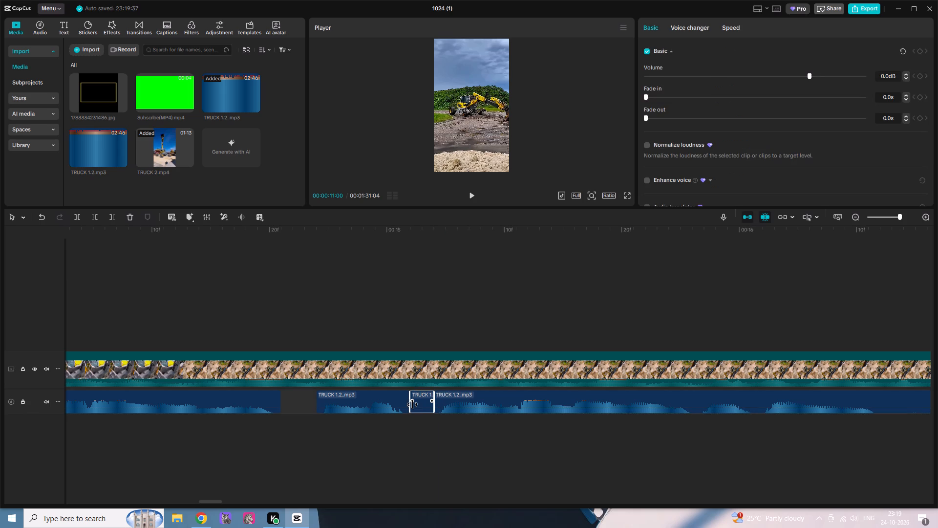
pyautogui.rightClick(419, 404)
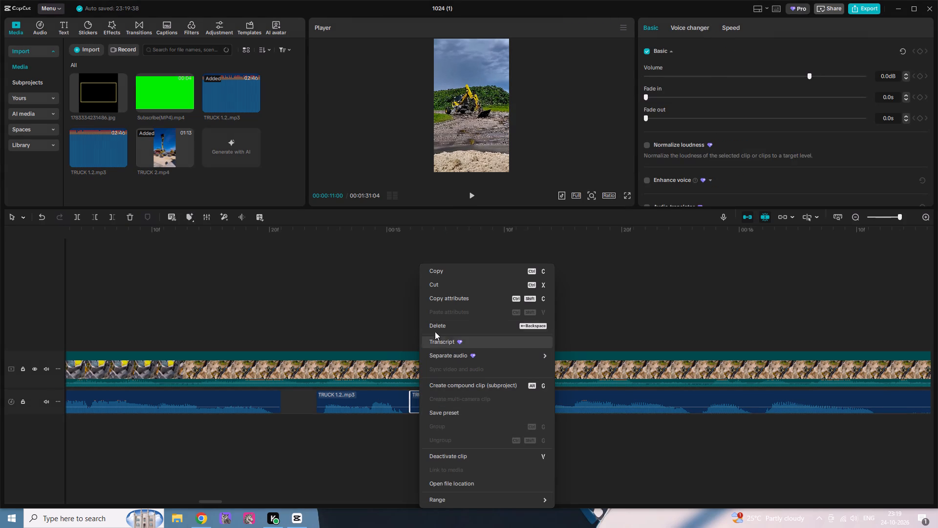
pyautogui.click(434, 329)
pyautogui.rightClick(299, 398)
pyautogui.click(333, 418)
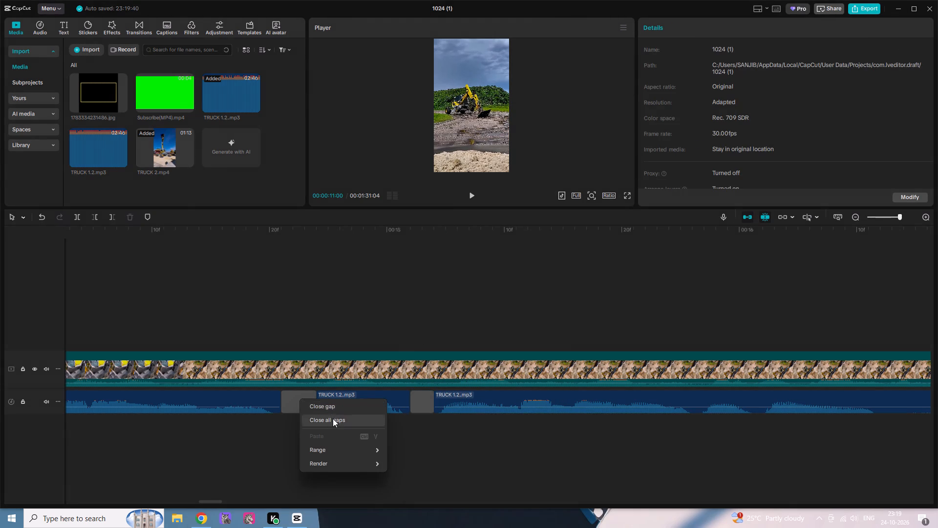
# Cut the silent pause between about 16:07 and 16:16 (seconds:frames) out of the audio track and close the gap.
pyautogui.moveTo(213, 502); pyautogui.dragTo(223, 502)
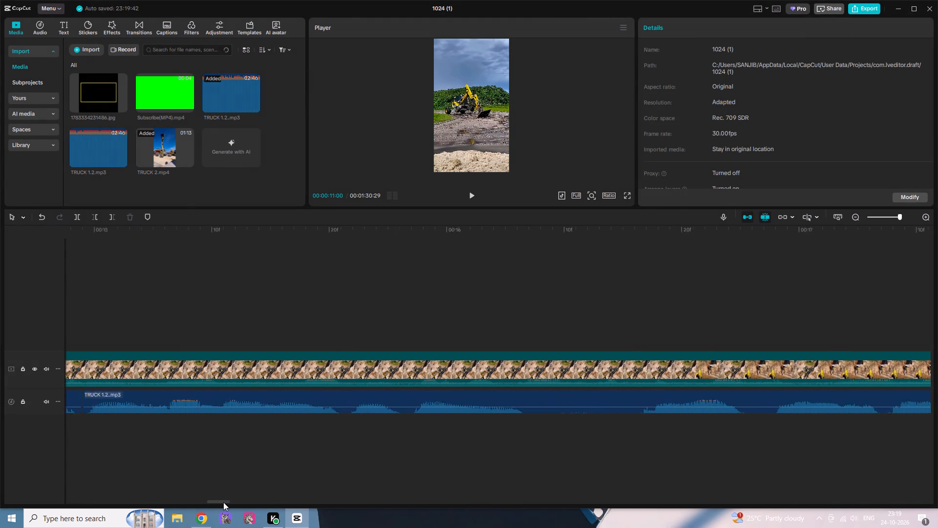
pyautogui.moveTo(223, 502); pyautogui.dragTo(227, 502)
pyautogui.press('b')
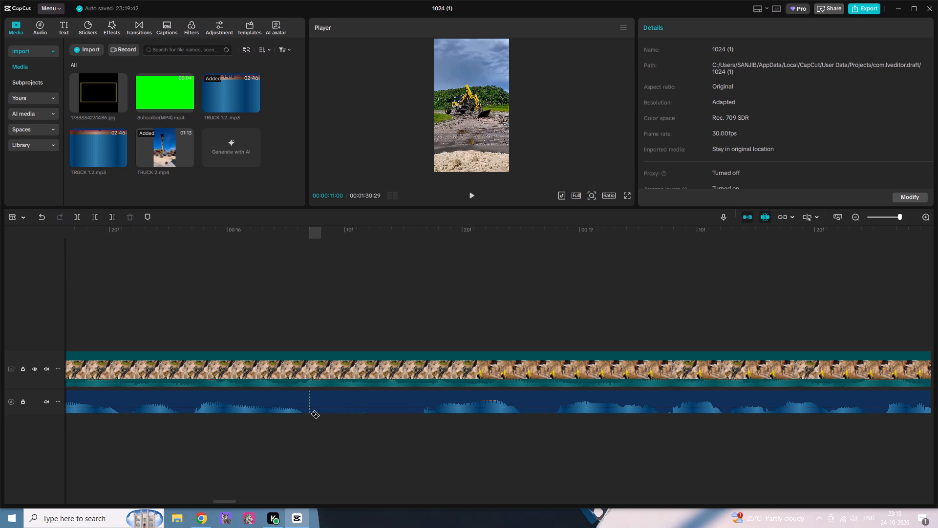
pyautogui.click(310, 414)
pyautogui.click(312, 407)
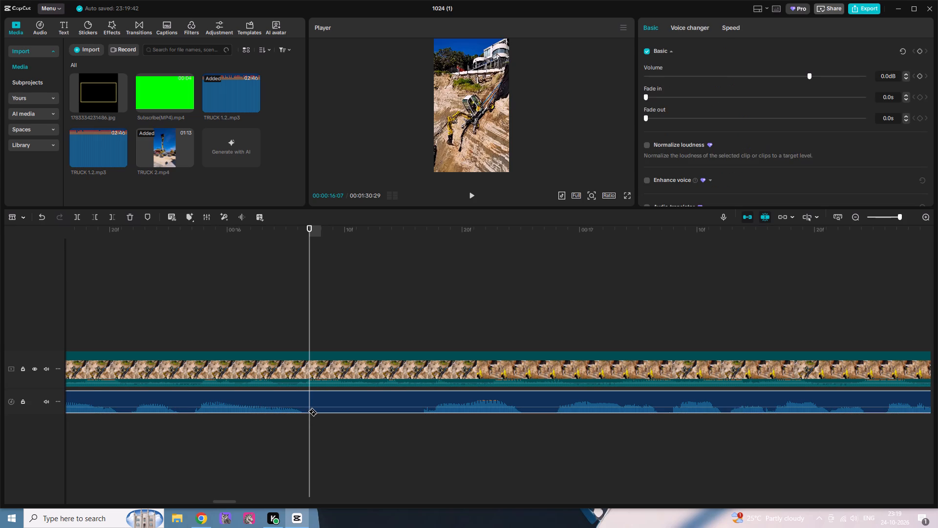
pyautogui.click(314, 399)
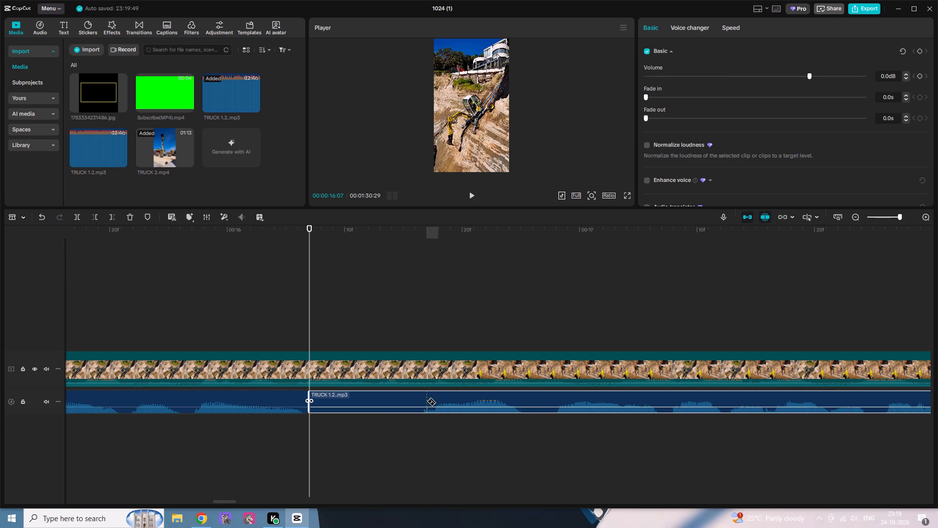
pyautogui.click(415, 401)
pyautogui.press('a')
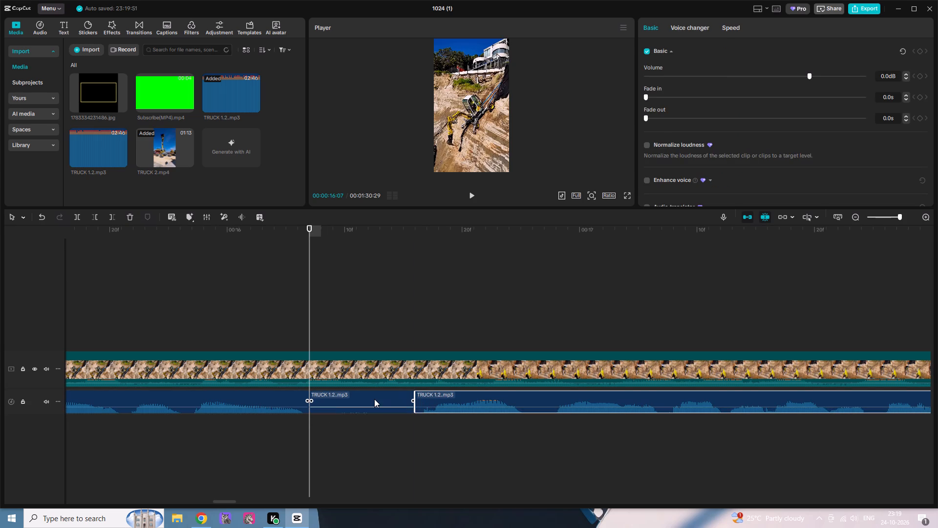
pyautogui.click(374, 399)
pyautogui.rightClick(374, 398)
pyautogui.click(400, 330)
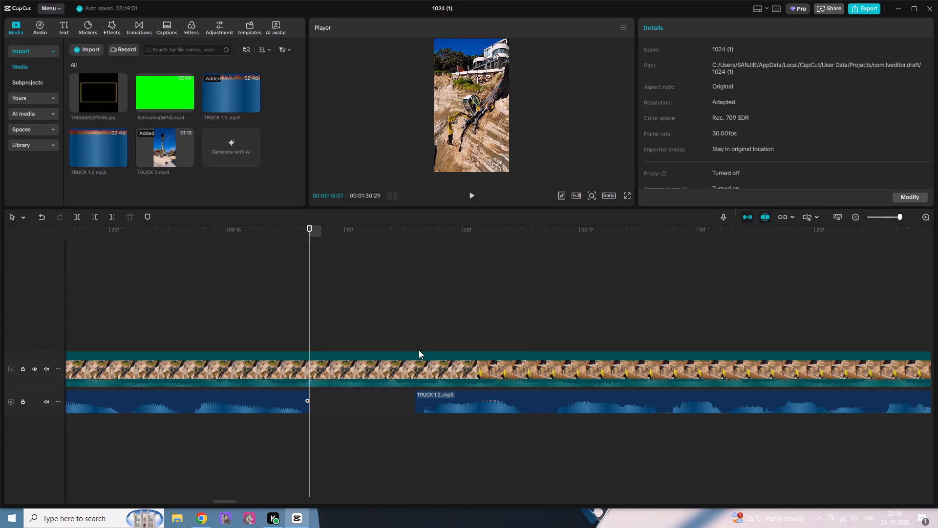
pyautogui.rightClick(340, 398)
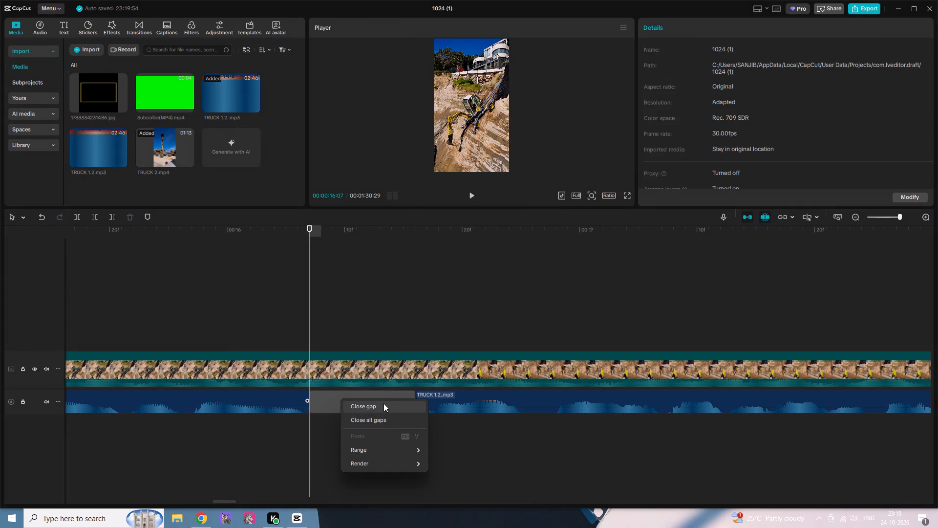
pyautogui.click(384, 403)
# Cut the short silent pause between about 16:17 and 16:19 (seconds:frames) out of the audio track and close the gap.
pyautogui.moveTo(227, 502); pyautogui.dragTo(234, 501)
pyautogui.press('b')
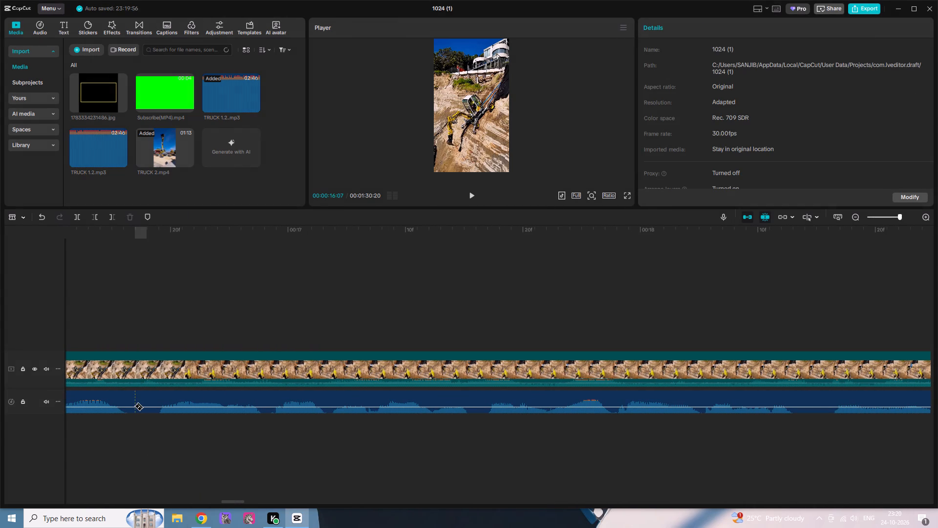
pyautogui.click(134, 406)
pyautogui.click(154, 404)
pyautogui.press('a')
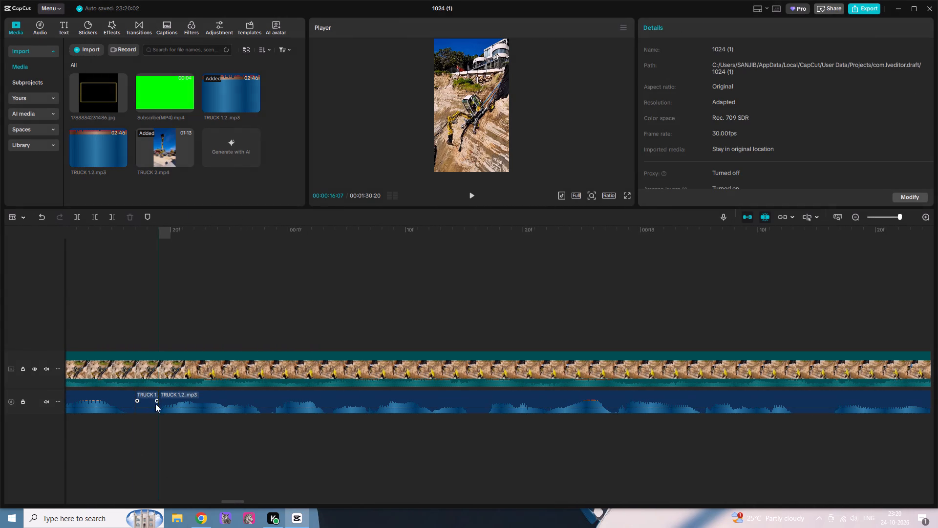
pyautogui.click(148, 404)
pyautogui.rightClick(148, 403)
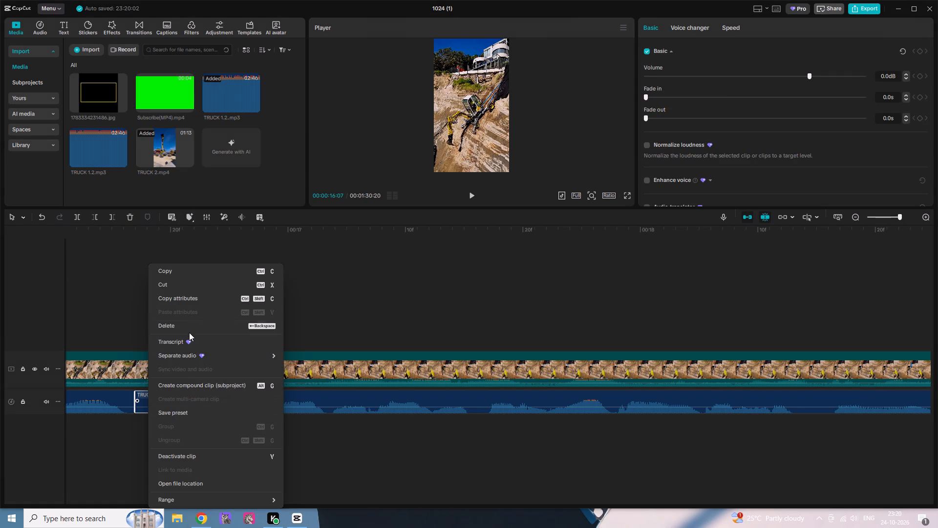
pyautogui.click(189, 329)
pyautogui.rightClick(150, 395)
pyautogui.click(186, 412)
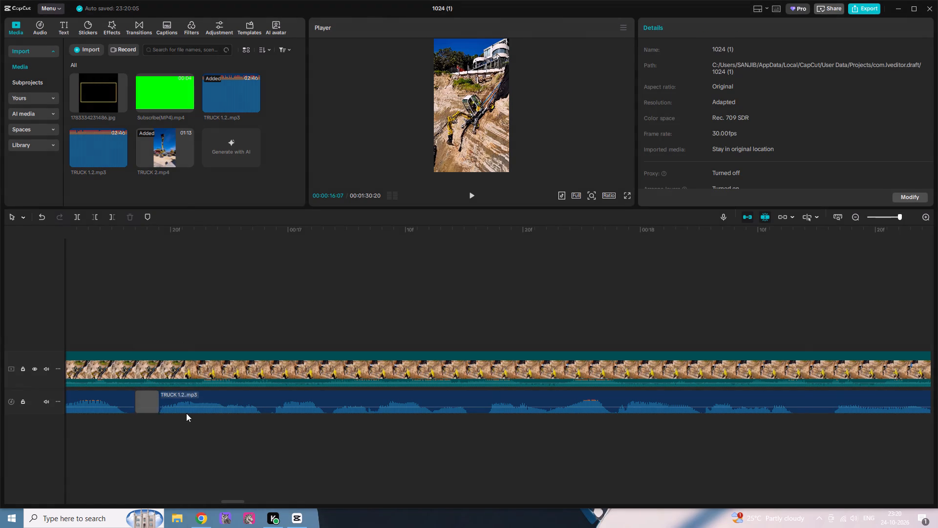
# Split the audio track around the silent pauses at about 18:11 to 18:14 and 18:24 to 19:02 (seconds:frames).
pyautogui.moveTo(228, 499); pyautogui.dragTo(237, 499)
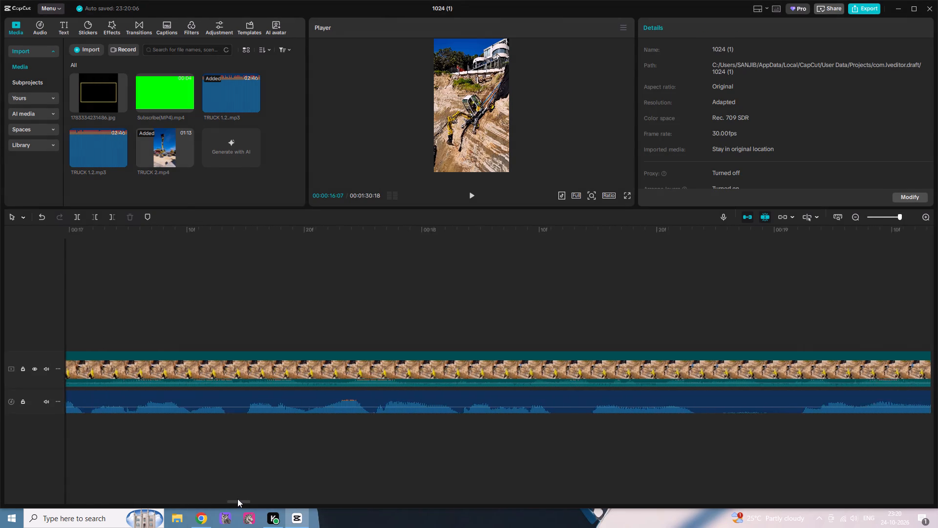
pyautogui.moveTo(237, 499); pyautogui.dragTo(240, 499)
pyautogui.press('b')
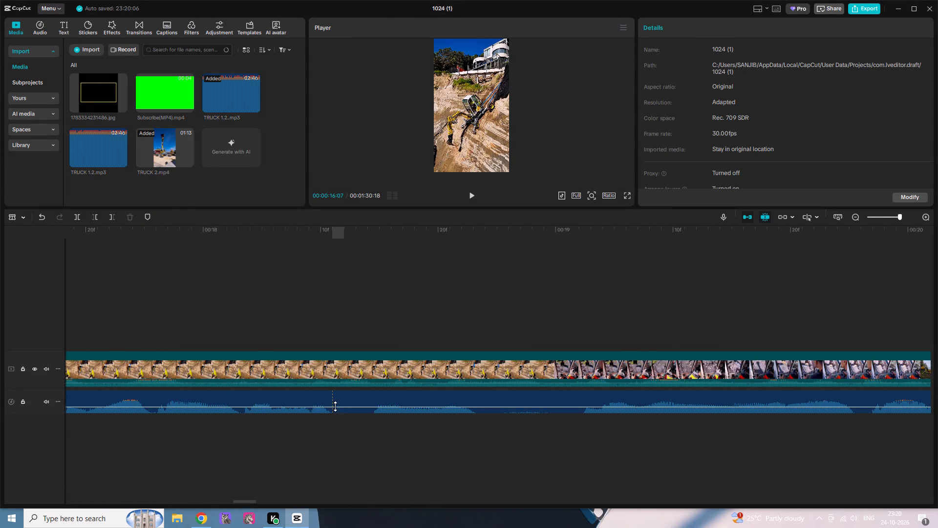
pyautogui.click(336, 410)
pyautogui.click(363, 410)
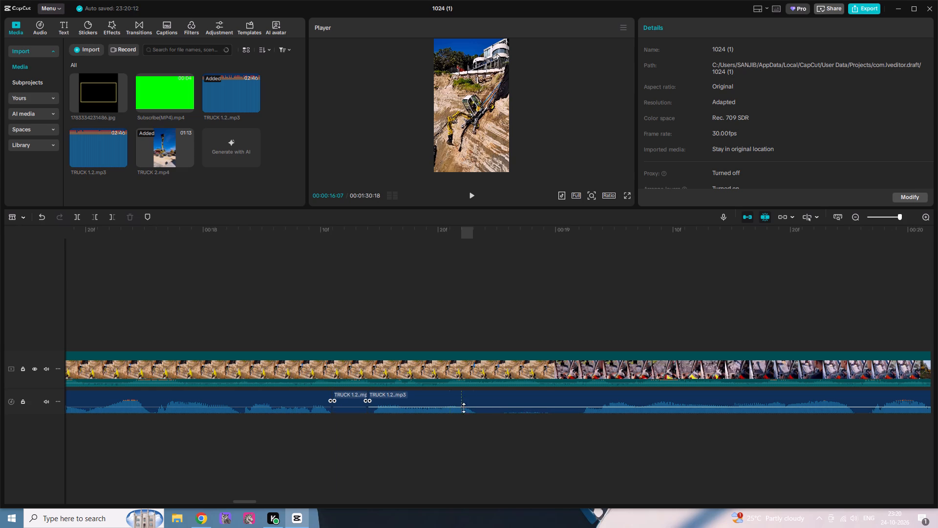
pyautogui.click(482, 403)
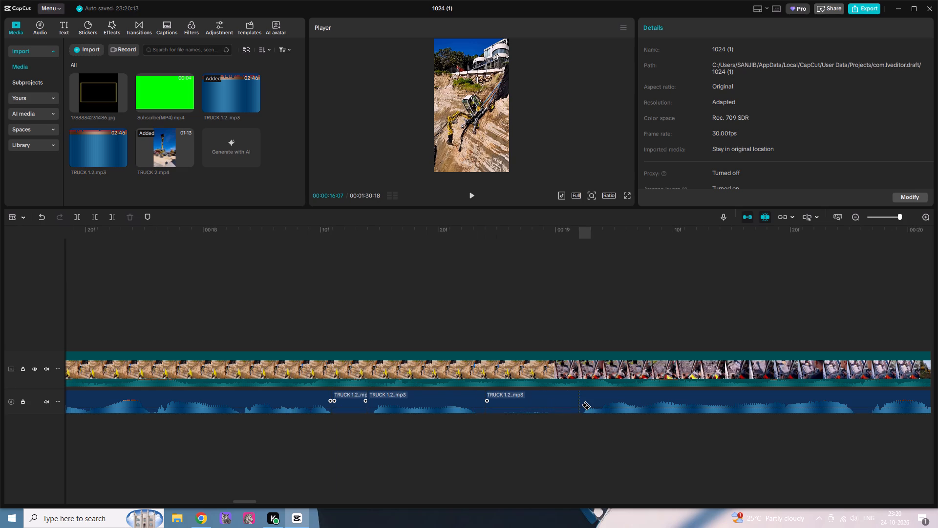
pyautogui.click(582, 405)
# Delete the two silent audio segments just split off around 18:11 and 18:24 (seconds:frames) and close all gaps.
pyautogui.press('a')
pyautogui.click(538, 402)
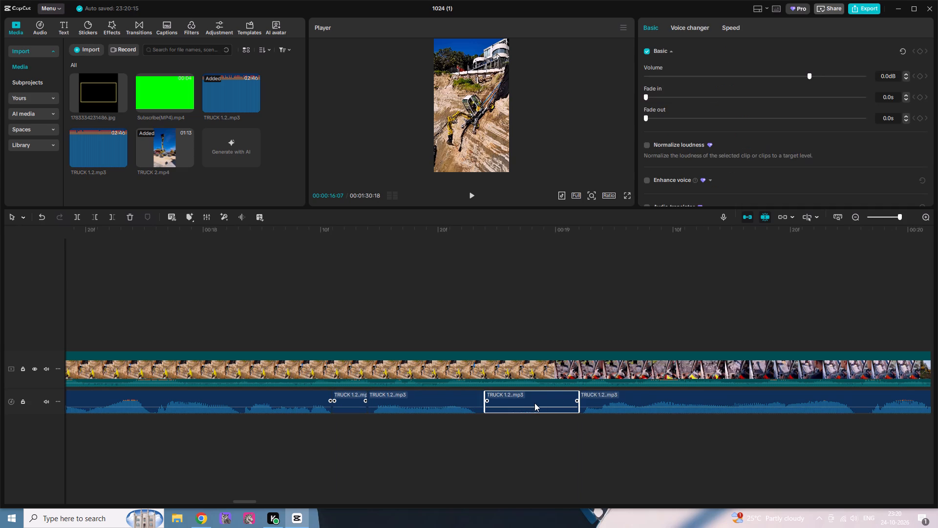
pyautogui.rightClick(534, 403)
pyautogui.click(575, 326)
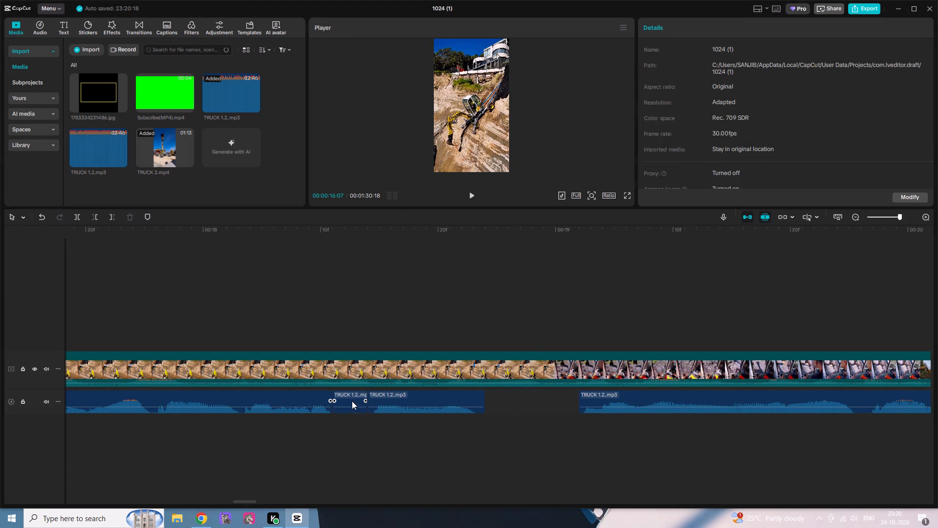
pyautogui.click(351, 403)
pyautogui.rightClick(352, 403)
pyautogui.click(384, 327)
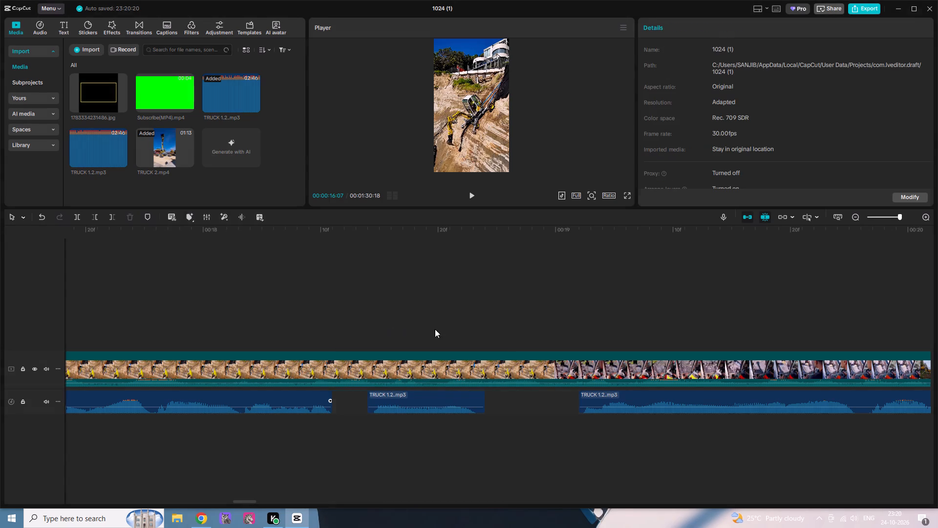
pyautogui.rightClick(525, 393)
pyautogui.click(547, 418)
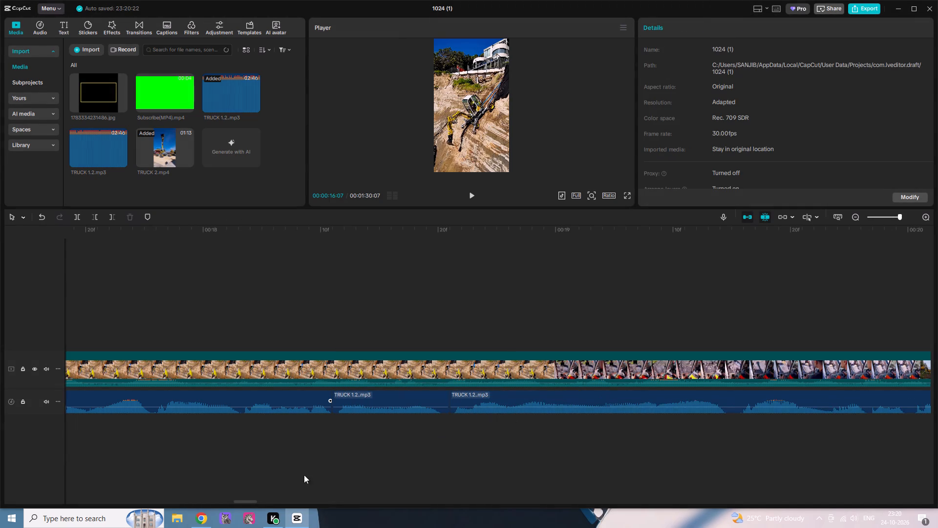
# Cut the silent pause between about 21:28 and 22:10 (seconds:frames) out of the audio track and close the gap.
pyautogui.click(253, 499)
pyautogui.moveTo(248, 501); pyautogui.dragTo(257, 501)
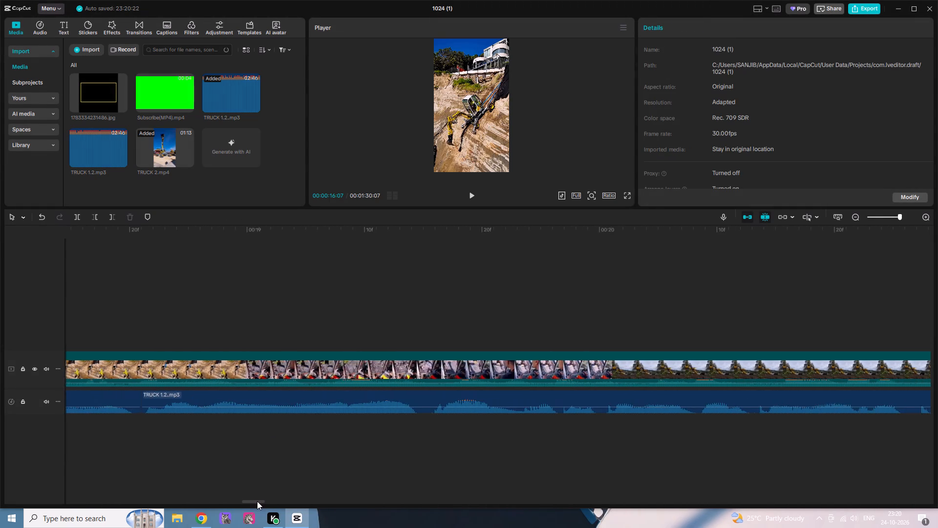
pyautogui.moveTo(257, 501); pyautogui.dragTo(277, 500)
pyautogui.press('b')
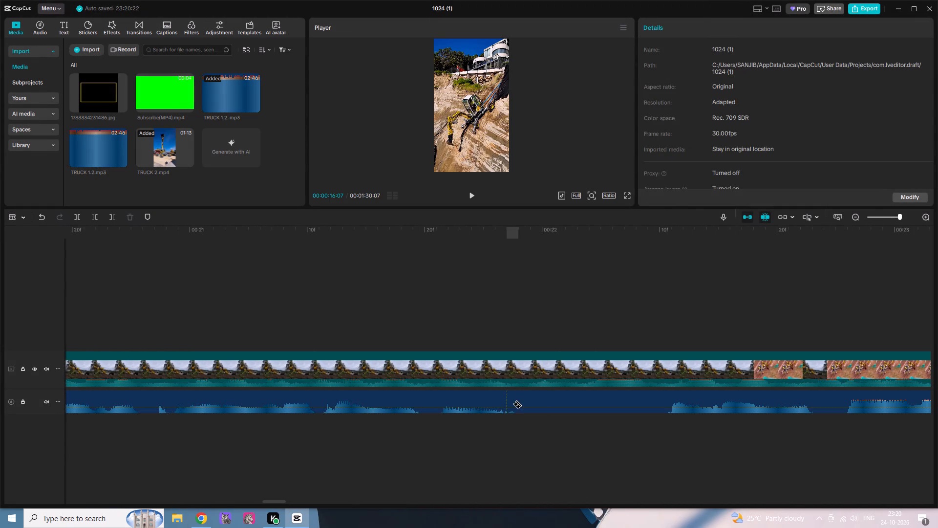
pyautogui.click(519, 404)
pyautogui.click(662, 399)
pyautogui.press('a')
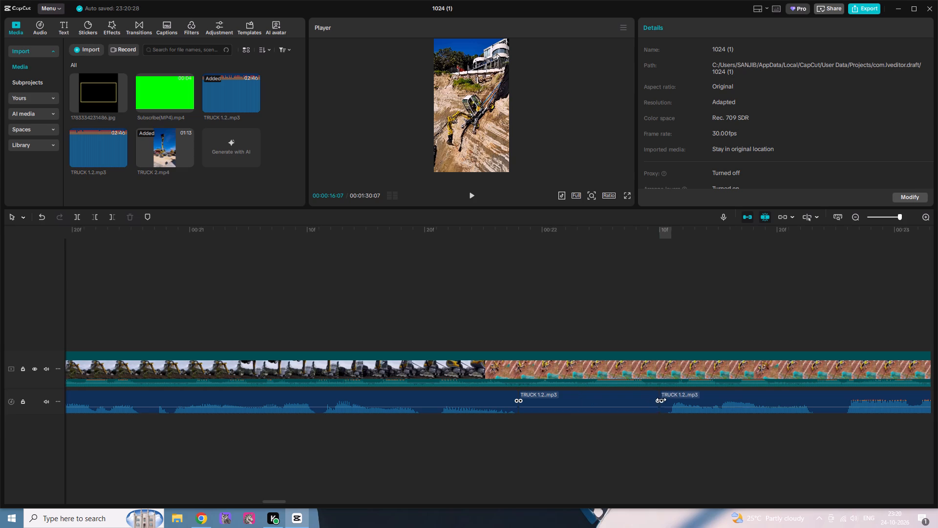
pyautogui.click(586, 397)
pyautogui.rightClick(586, 397)
pyautogui.click(610, 326)
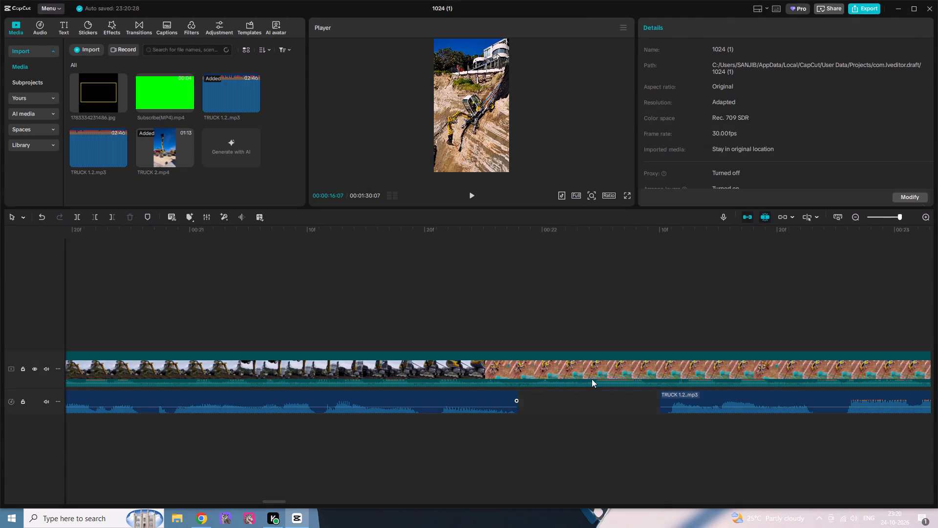
pyautogui.rightClick(566, 397)
pyautogui.click(587, 423)
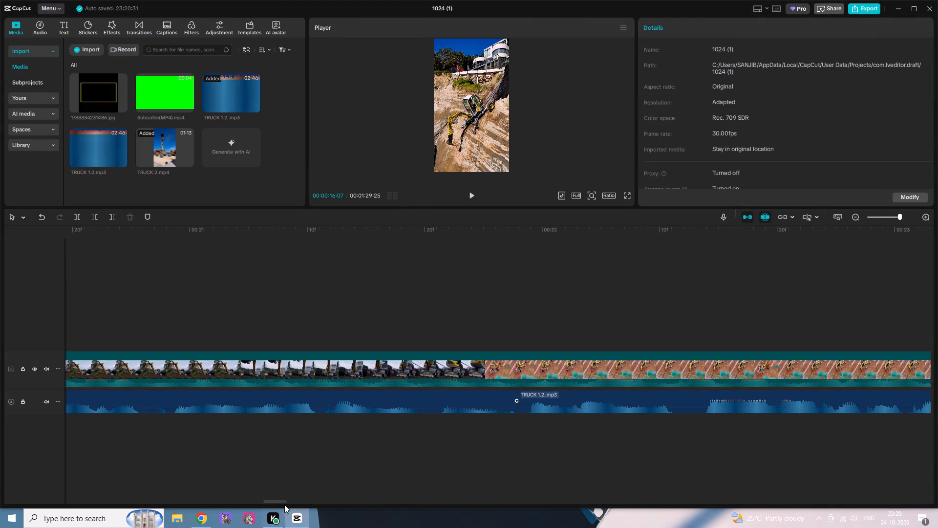
# Cut the silent pause between about 24:02 and 24:15 (seconds:frames) out of the audio track and close the gap.
pyautogui.moveTo(278, 502); pyautogui.dragTo(298, 502)
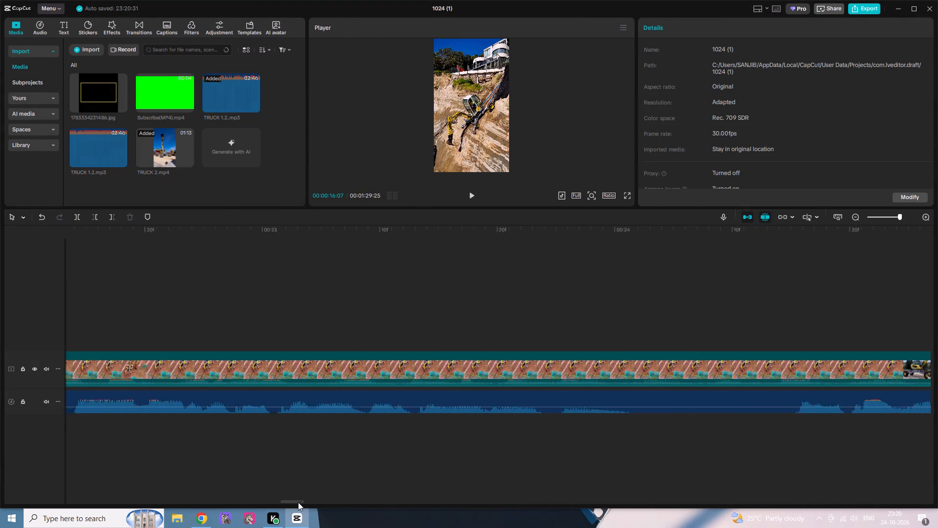
pyautogui.moveTo(298, 502); pyautogui.dragTo(299, 502)
pyautogui.press('b')
pyautogui.click(508, 410)
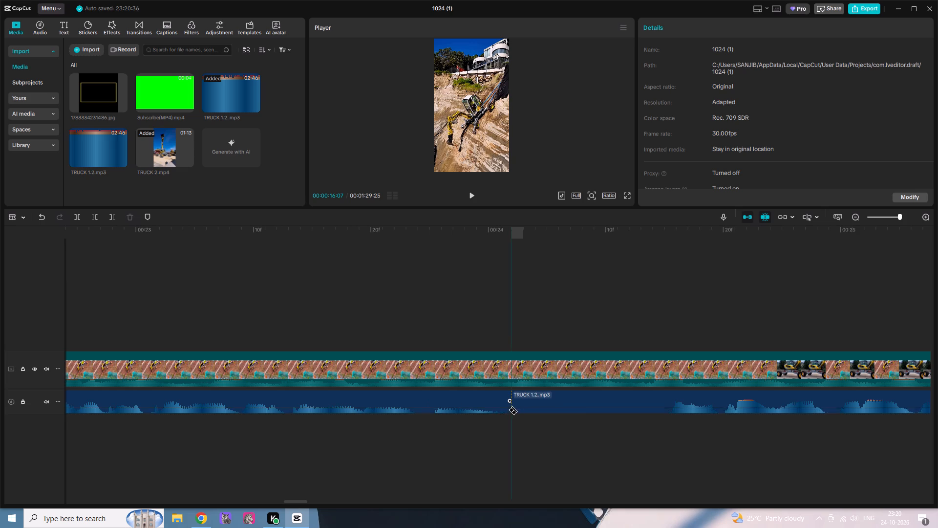
pyautogui.click(667, 408)
pyautogui.press('a')
pyautogui.click(582, 405)
pyautogui.rightClick(582, 405)
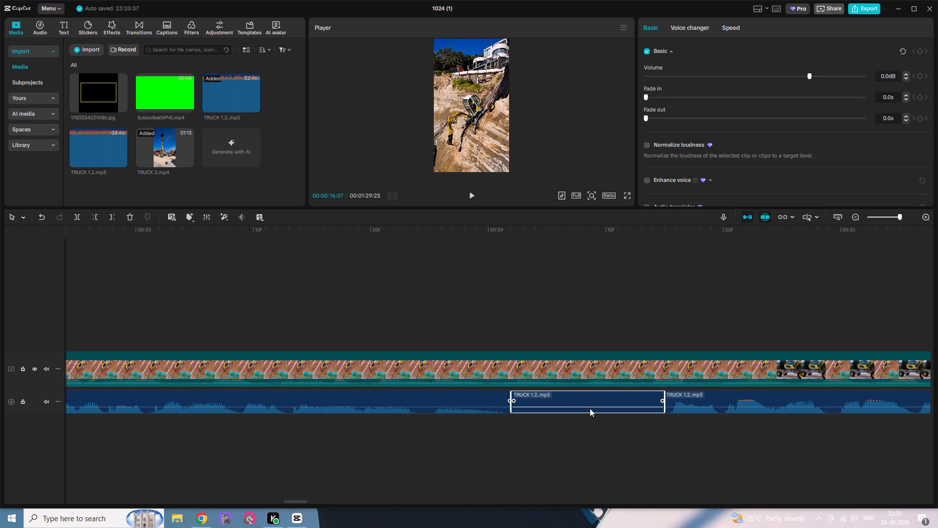
pyautogui.click(611, 330)
pyautogui.rightClick(544, 399)
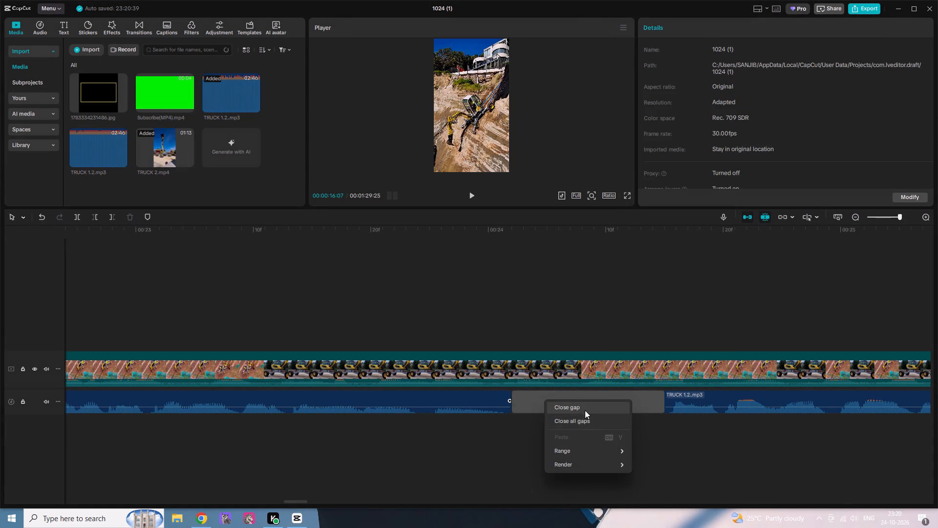
pyautogui.click(585, 418)
# Split off the short silent pause between about 25:00 and 25:03 (seconds:frames) in the audio track and delete it.
pyautogui.moveTo(298, 500); pyautogui.dragTo(300, 500)
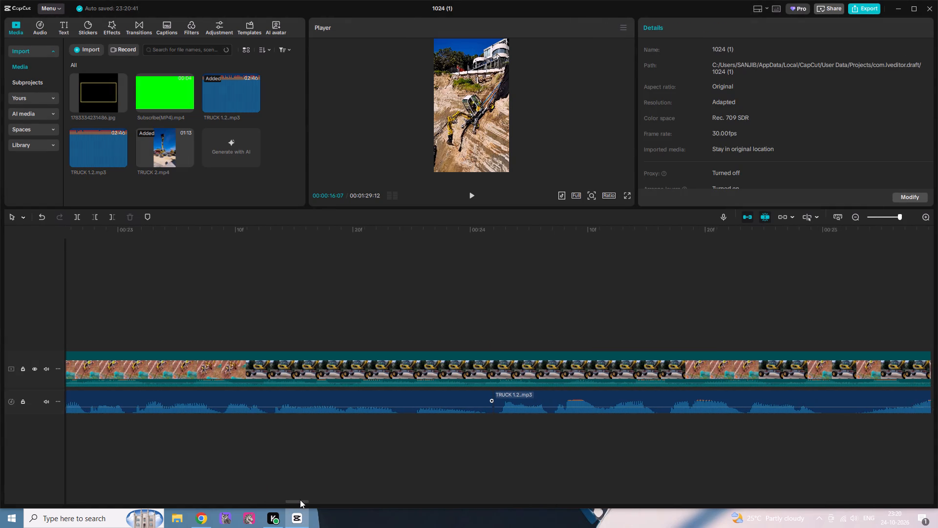
pyautogui.moveTo(300, 500); pyautogui.dragTo(316, 500)
pyautogui.press('b')
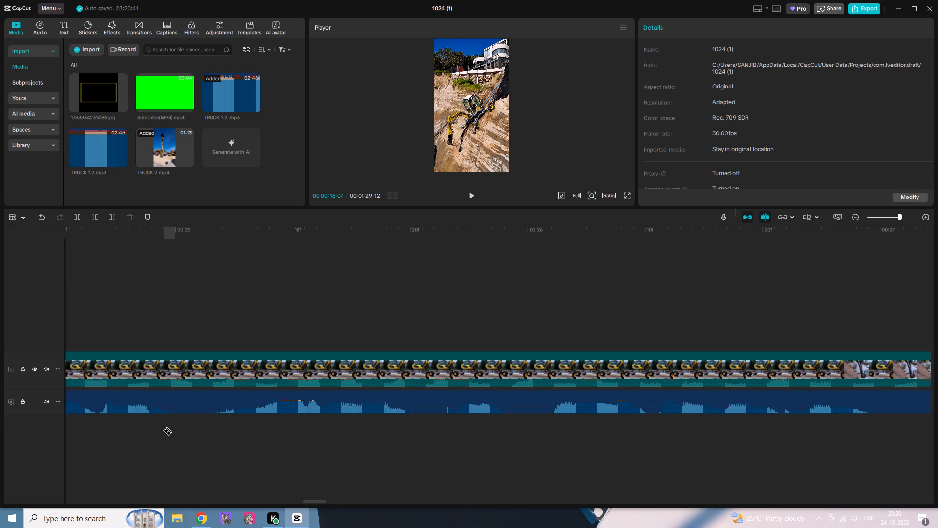
pyautogui.click(179, 406)
pyautogui.click(213, 402)
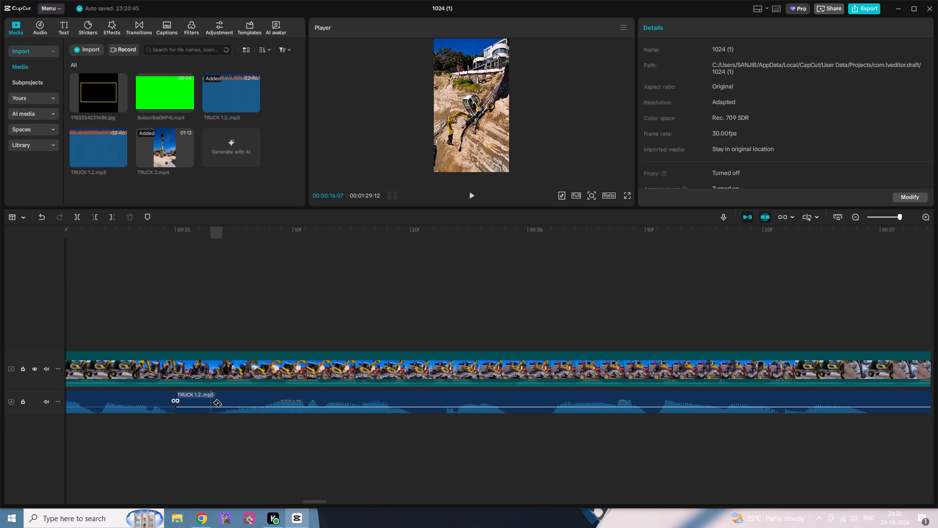
pyautogui.press('a')
pyautogui.click(187, 405)
pyautogui.rightClick(187, 405)
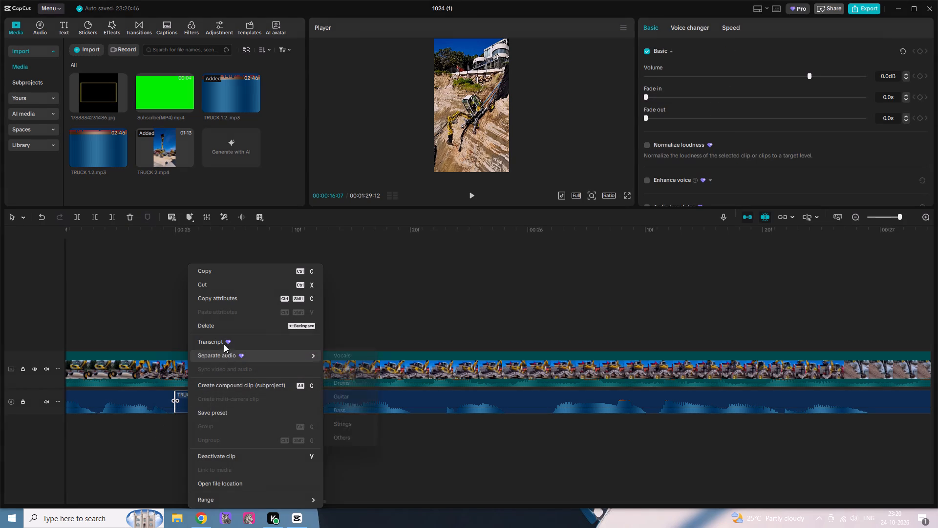
pyautogui.click(215, 323)
# Split the audio track around the silent pauses at about 25:20 to 25:23 and 25:28 to 26:02 (seconds:frames).
pyautogui.press('b')
pyautogui.click(413, 408)
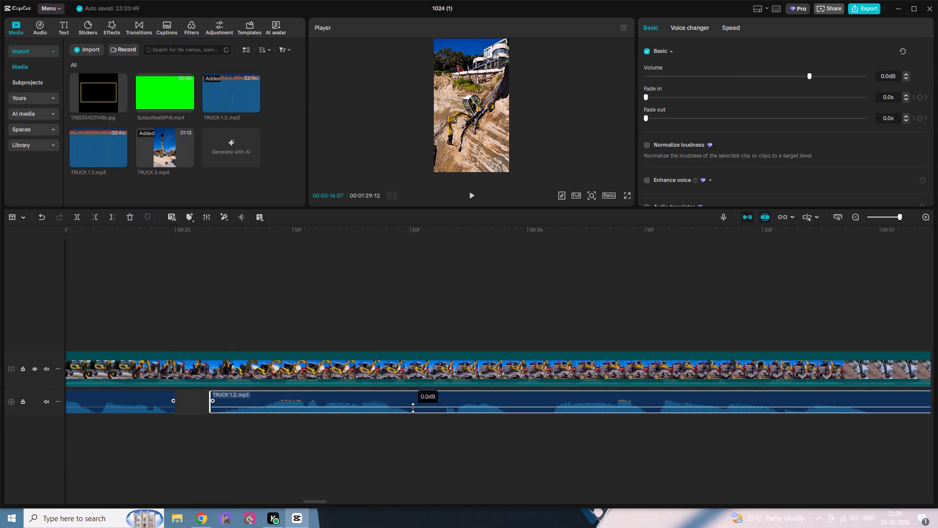
pyautogui.click(412, 402)
pyautogui.click(442, 401)
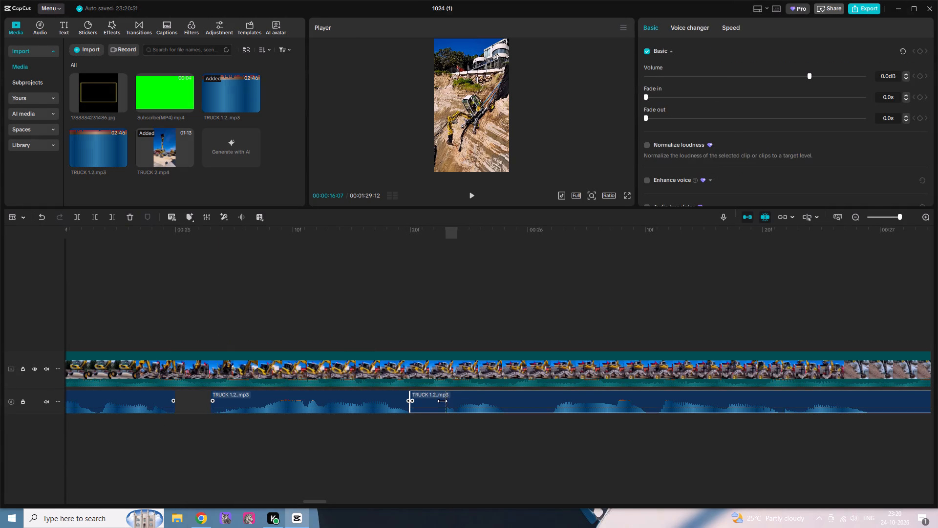
pyautogui.click(505, 402)
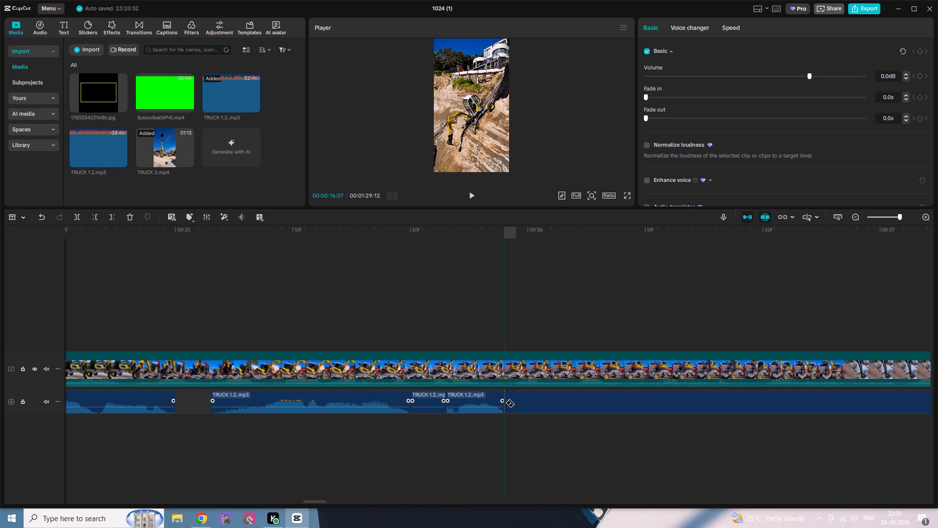
pyautogui.click(549, 398)
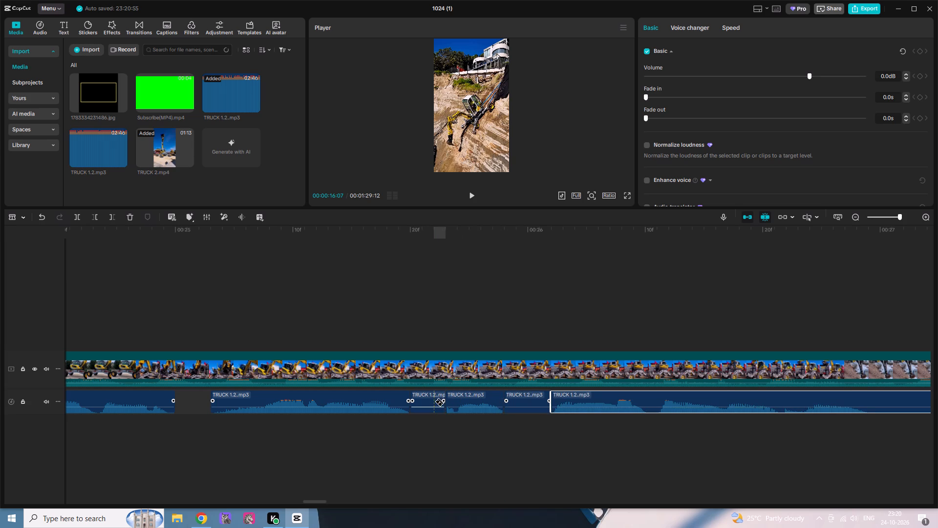
pyautogui.click(434, 401)
# Delete the silent audio segments split off around 25:20 and 25:28 (seconds:frames) and close all gaps.
pyautogui.press('a')
pyautogui.moveTo(434, 426); pyautogui.dragTo(441, 408)
pyautogui.rightClick(438, 407)
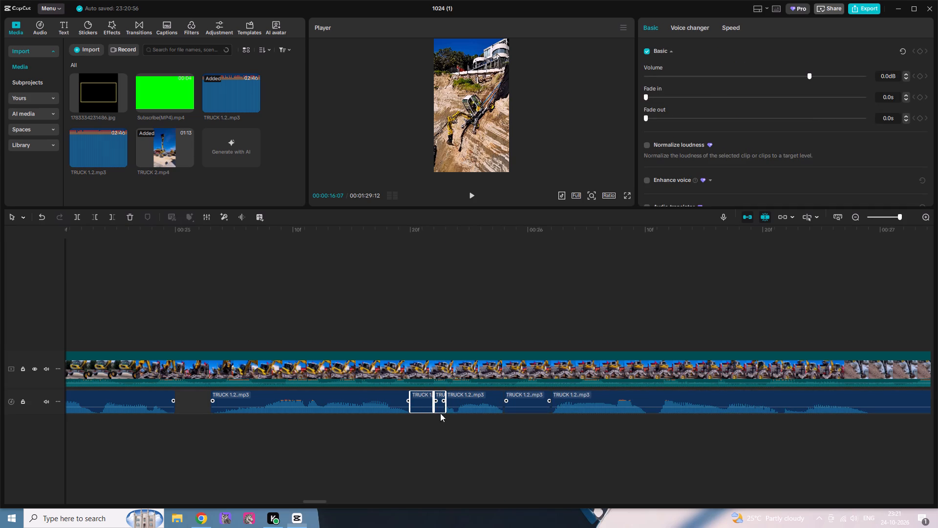
pyautogui.click(465, 329)
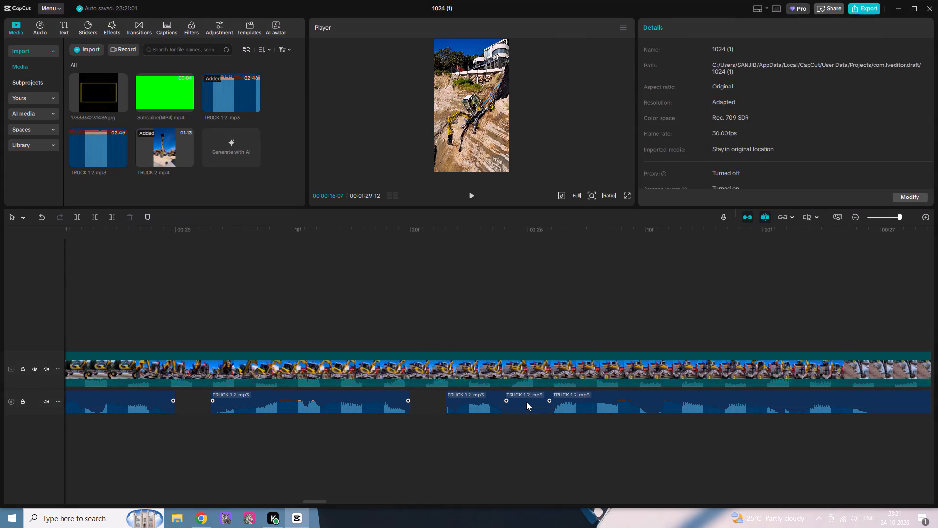
pyautogui.click(525, 399)
pyautogui.rightClick(525, 399)
pyautogui.click(541, 320)
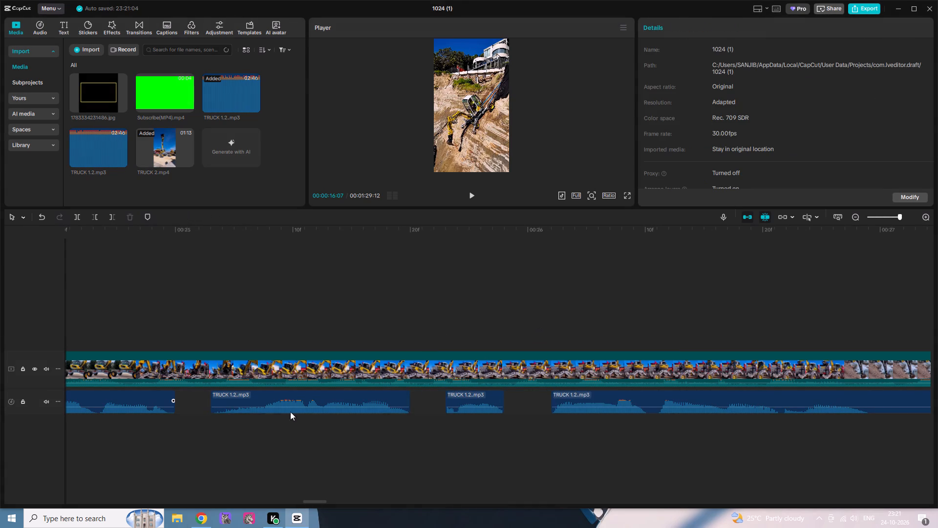
pyautogui.rightClick(193, 407)
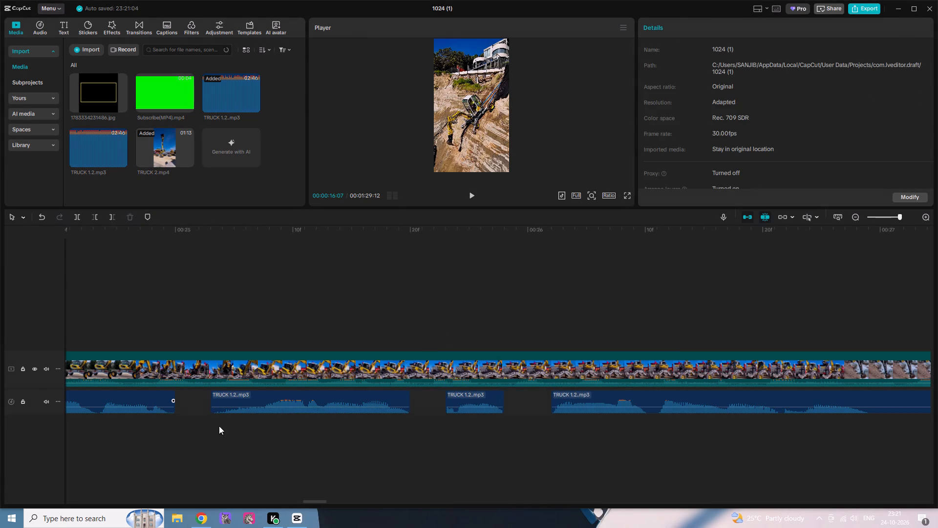
pyautogui.click(226, 429)
# Split the audio track around the silent pauses at about 26:19–26:24, 26:29–27:00, 27:07–27:16 and 28:01–28:08 (seconds:frames).
pyautogui.moveTo(314, 503); pyautogui.dragTo(325, 502)
pyautogui.press('b')
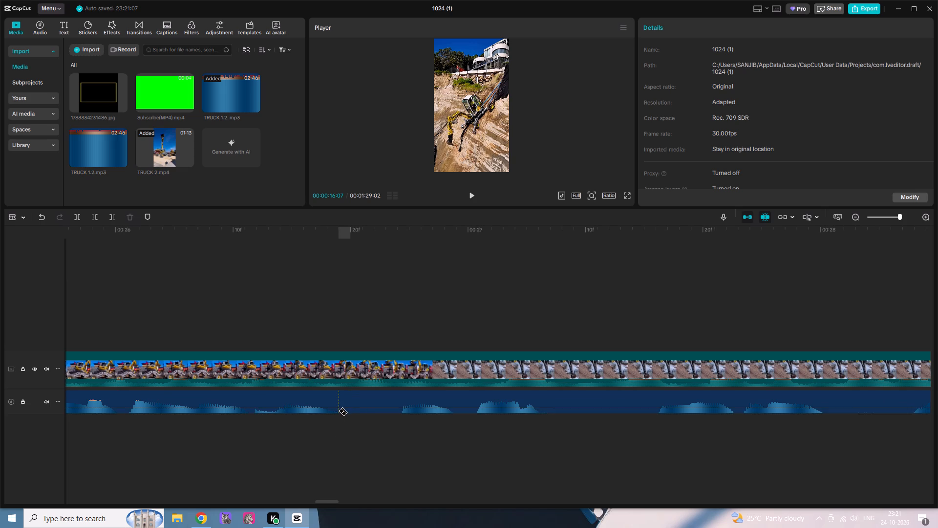
pyautogui.click(338, 411)
pyautogui.click(399, 404)
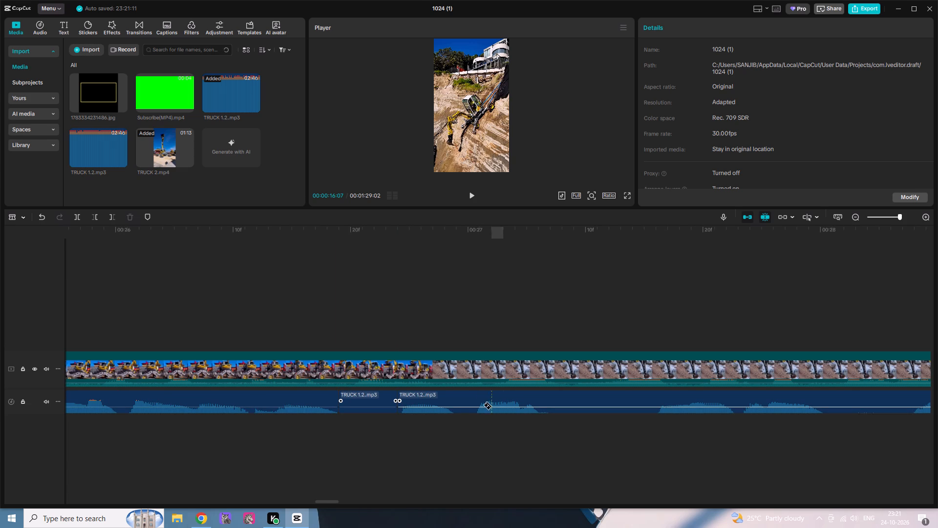
pyautogui.click(455, 405)
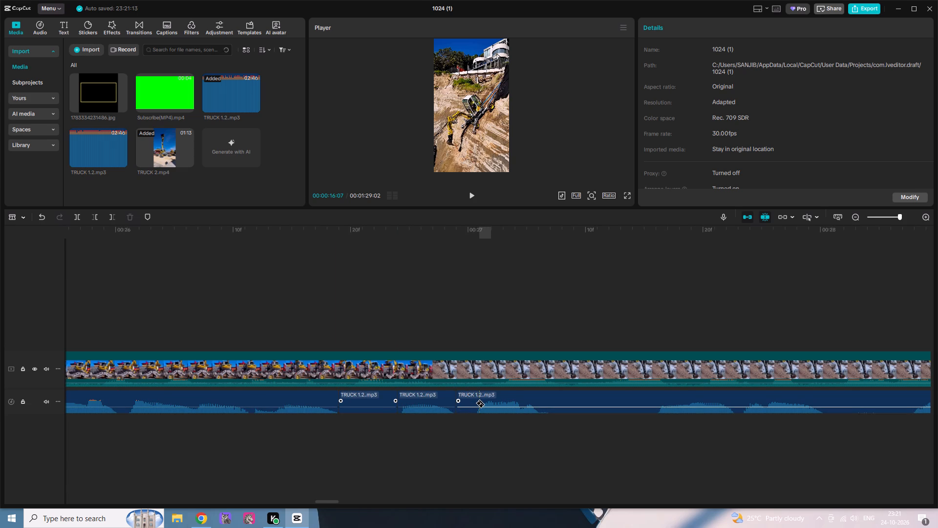
pyautogui.click(472, 403)
pyautogui.click(552, 400)
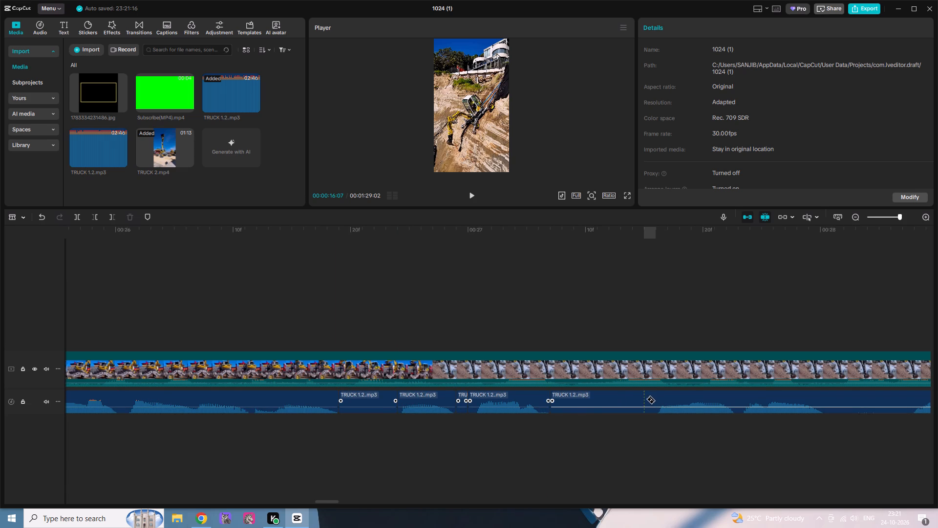
pyautogui.click(652, 398)
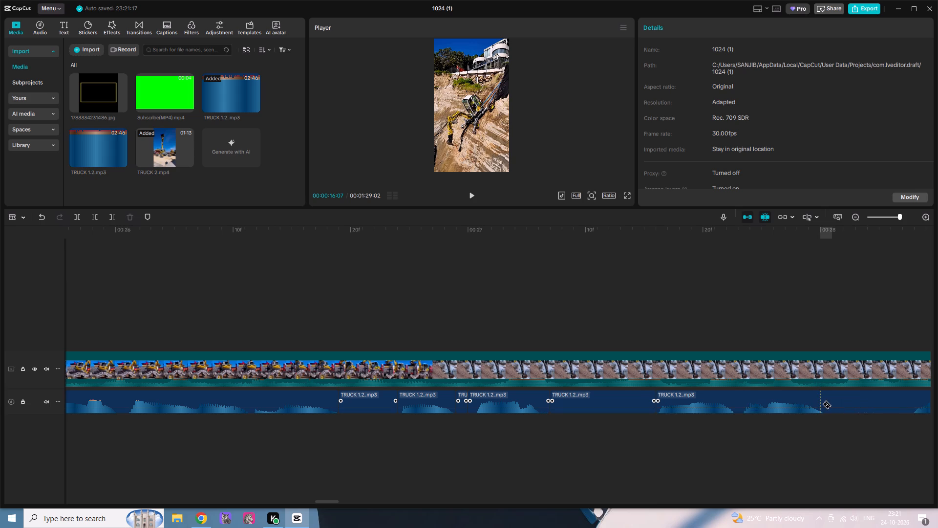
pyautogui.click(827, 404)
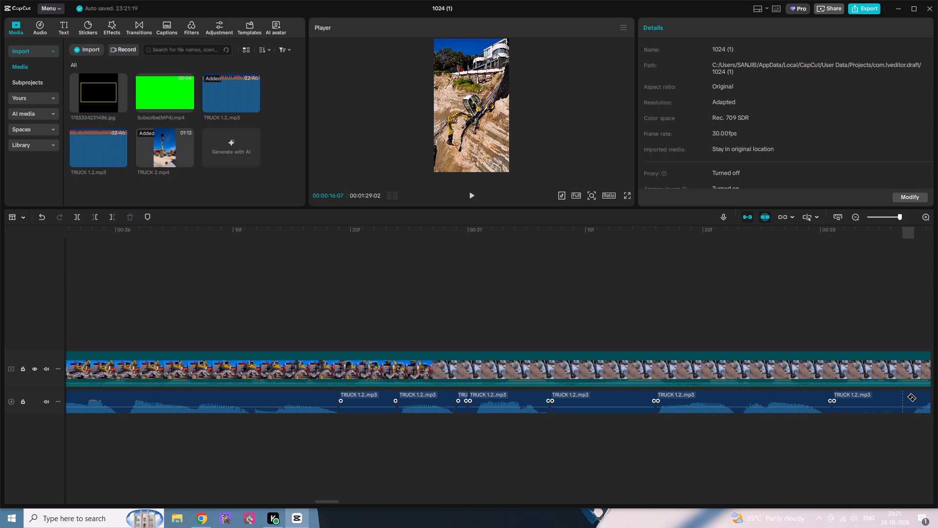
pyautogui.click(909, 396)
# Delete the silent audio segments split off at about 27:07–27:16 and 28:01–28:08 (seconds:frames).
pyautogui.press('a')
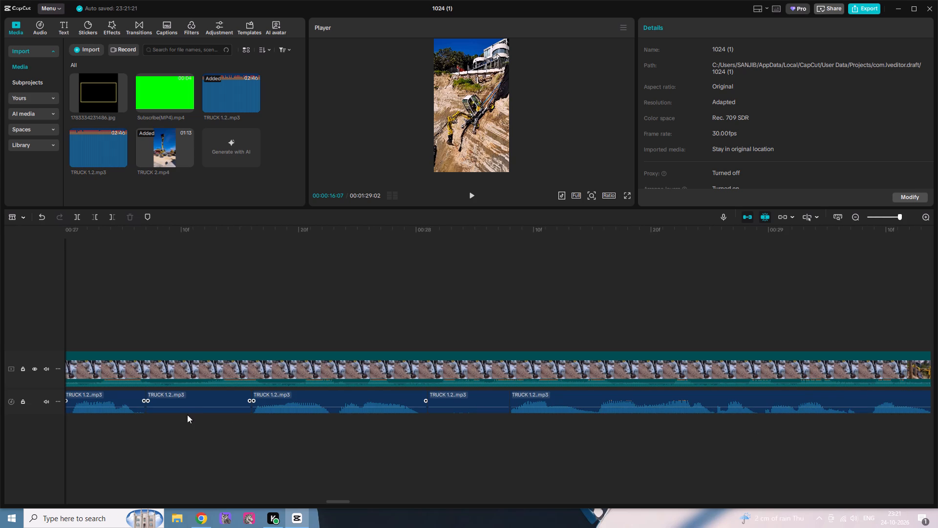
pyautogui.click(182, 404)
pyautogui.rightClick(182, 404)
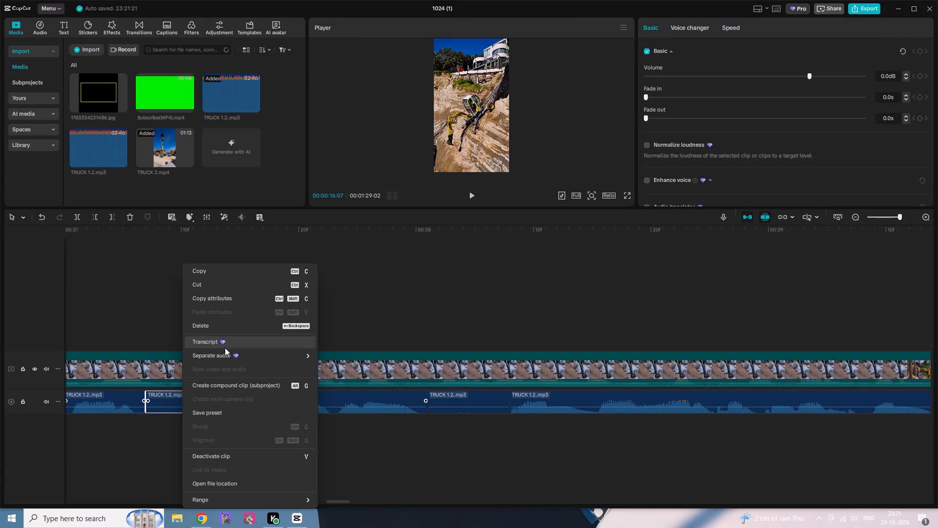
pyautogui.click(223, 330)
pyautogui.rightClick(455, 404)
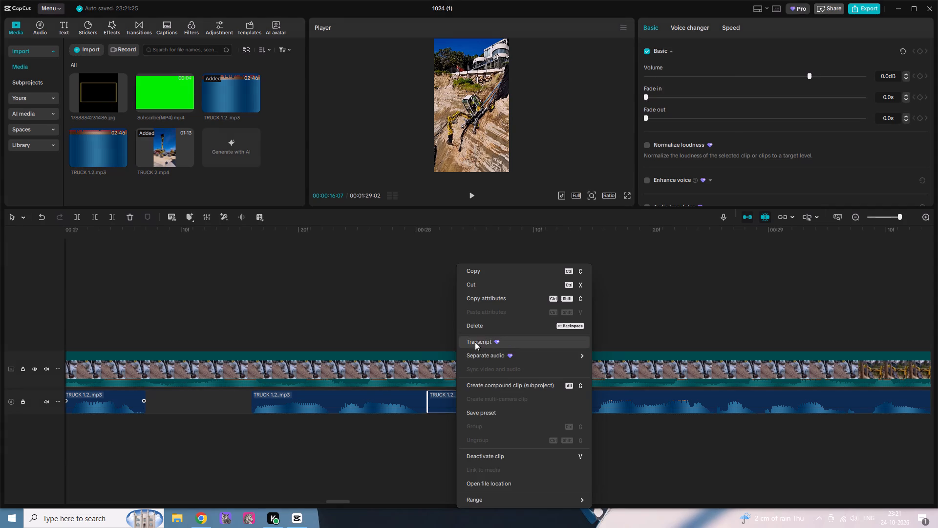
pyautogui.click(479, 329)
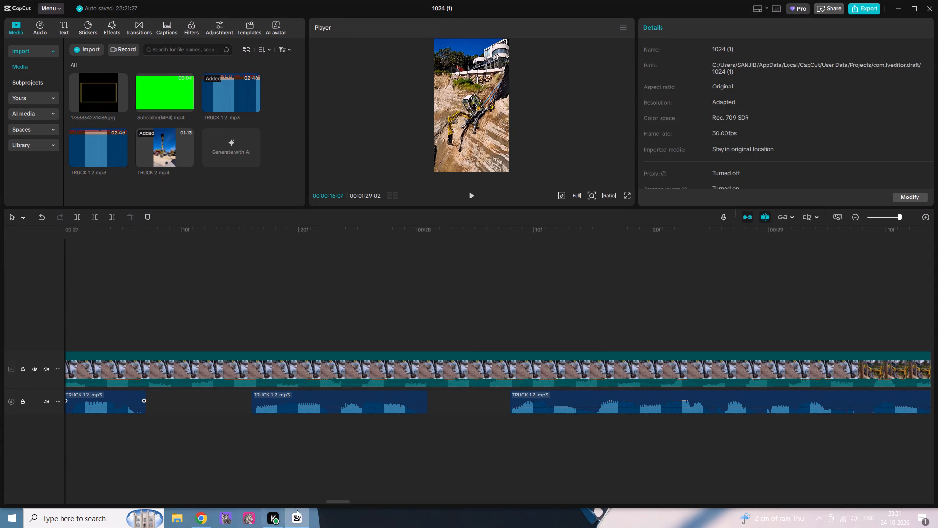
# Delete the silent audio segments split off at about 26:19 and 26:29 (seconds:frames) and close all gaps.
pyautogui.moveTo(341, 501); pyautogui.dragTo(327, 500)
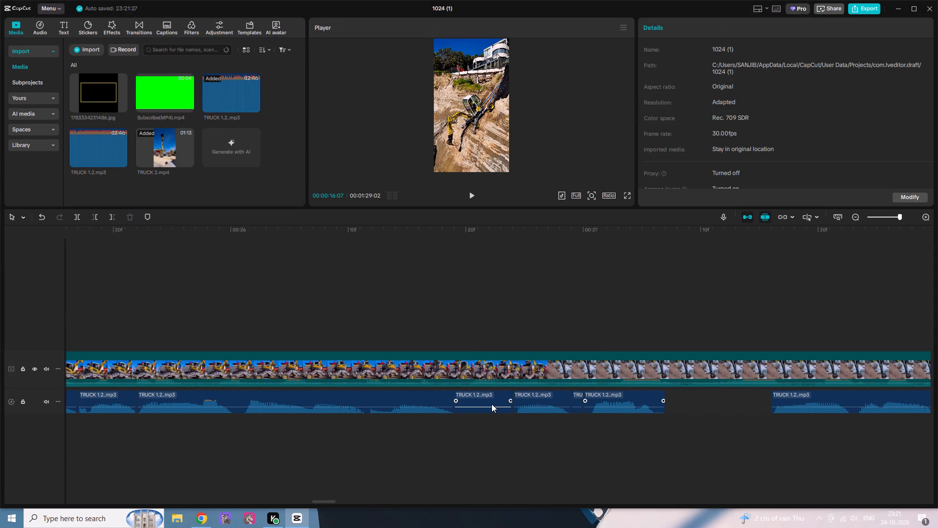
pyautogui.click(491, 404)
pyautogui.rightClick(491, 404)
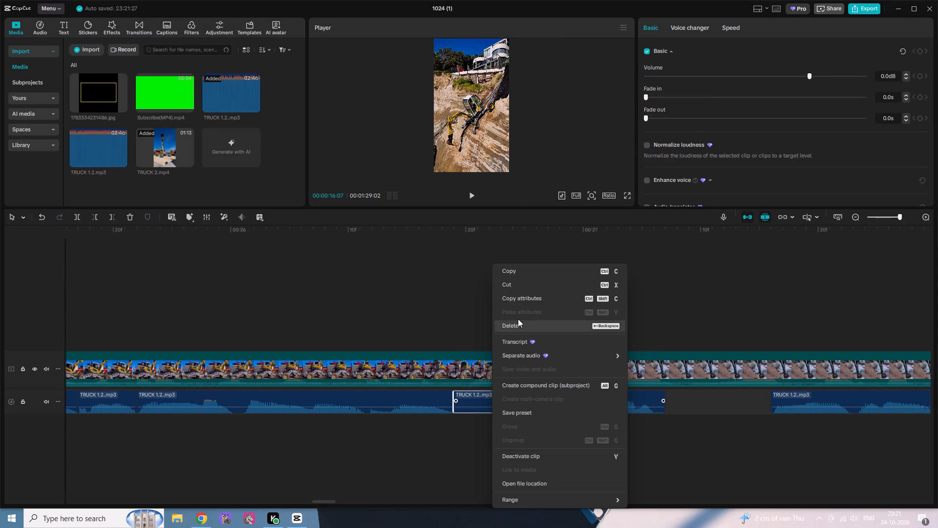
pyautogui.click(520, 328)
pyautogui.click(574, 403)
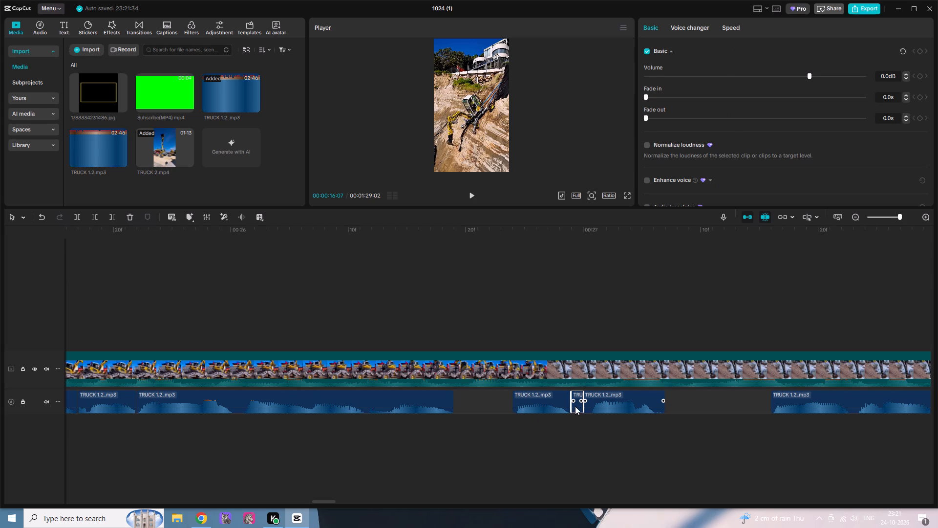
pyautogui.rightClick(576, 406)
pyautogui.click(600, 330)
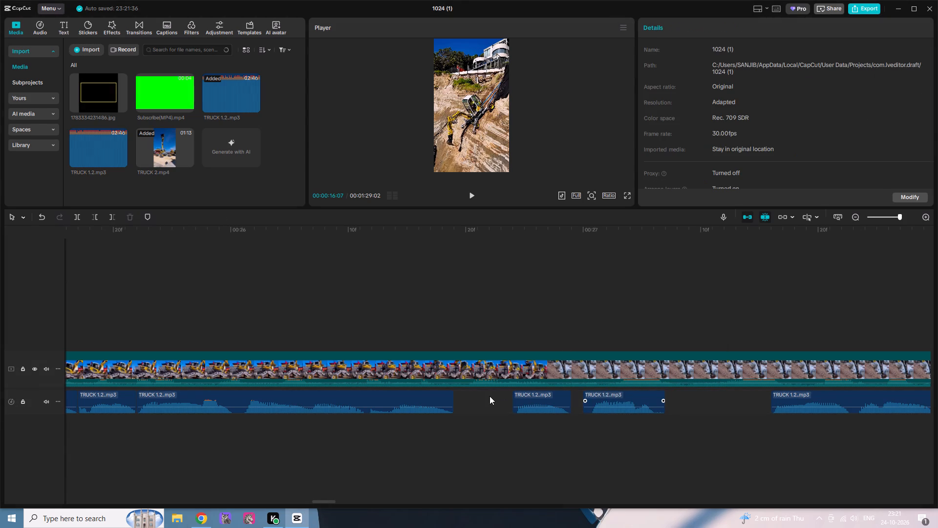
pyautogui.rightClick(490, 396)
pyautogui.click(522, 415)
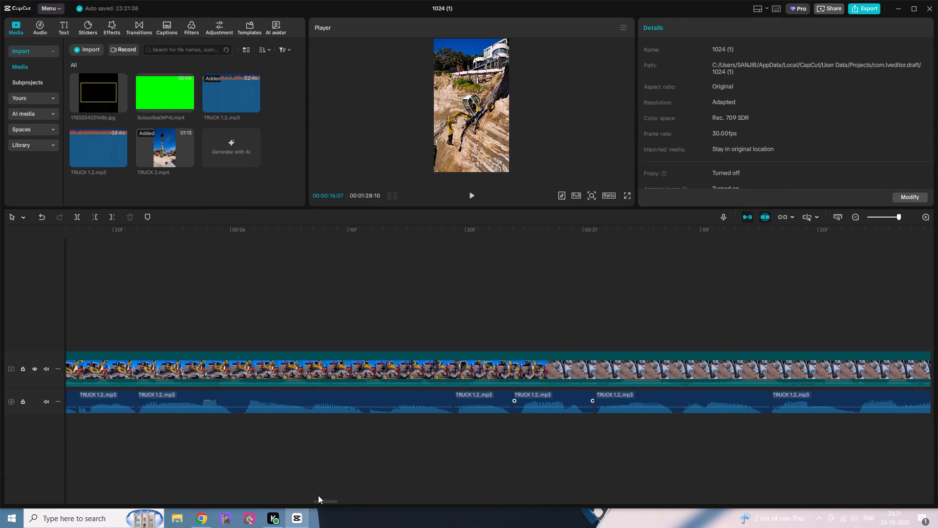
# Split the audio track around the silent pauses at about 29:07–29:10 and 29:17–29:29 (seconds:frames).
pyautogui.moveTo(322, 502); pyautogui.dragTo(339, 504)
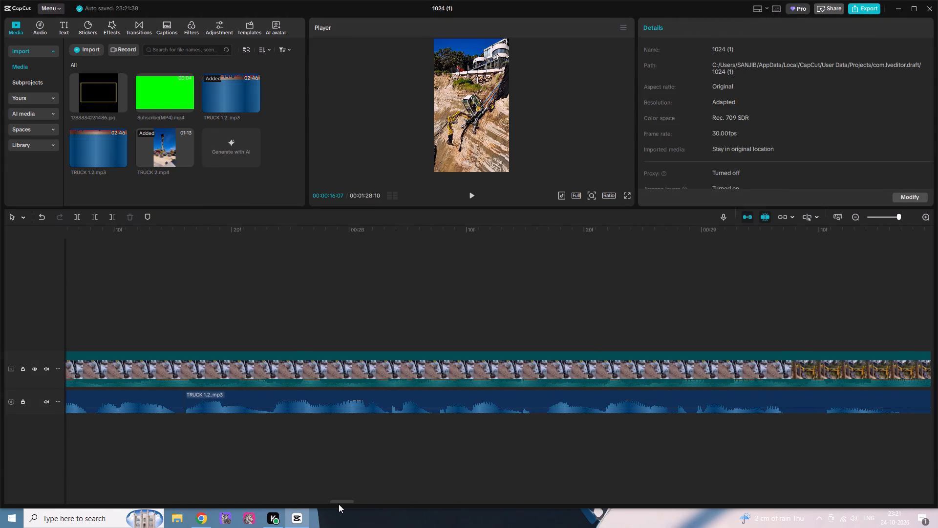
pyautogui.moveTo(339, 504); pyautogui.dragTo(342, 505)
pyautogui.press('b')
pyautogui.click(628, 410)
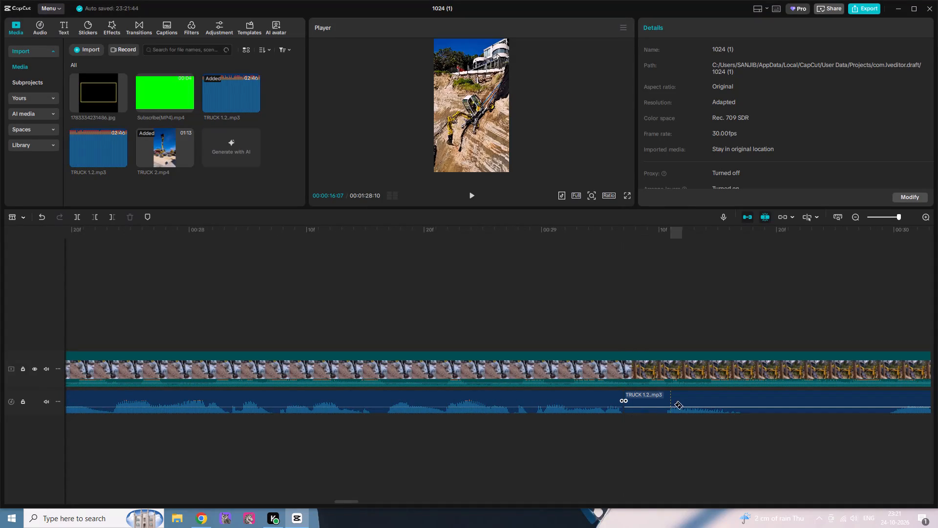
pyautogui.click(664, 404)
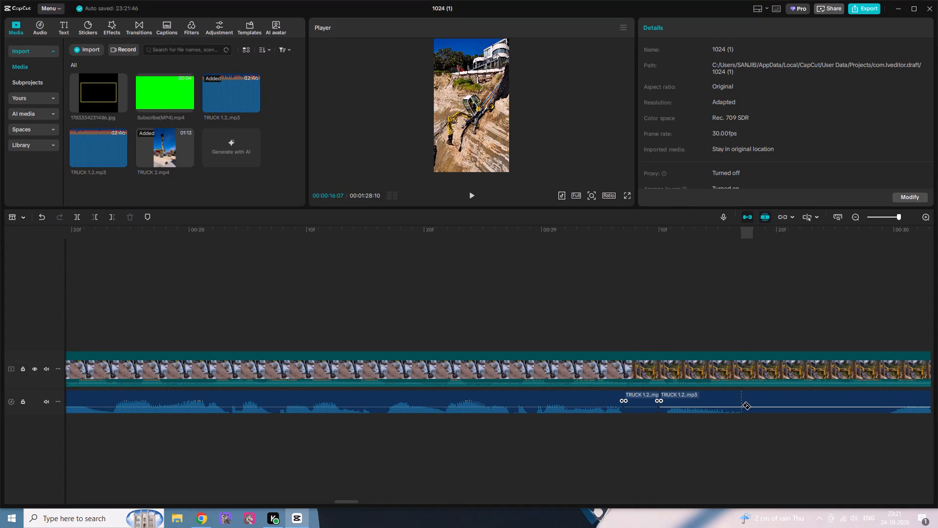
pyautogui.click(742, 405)
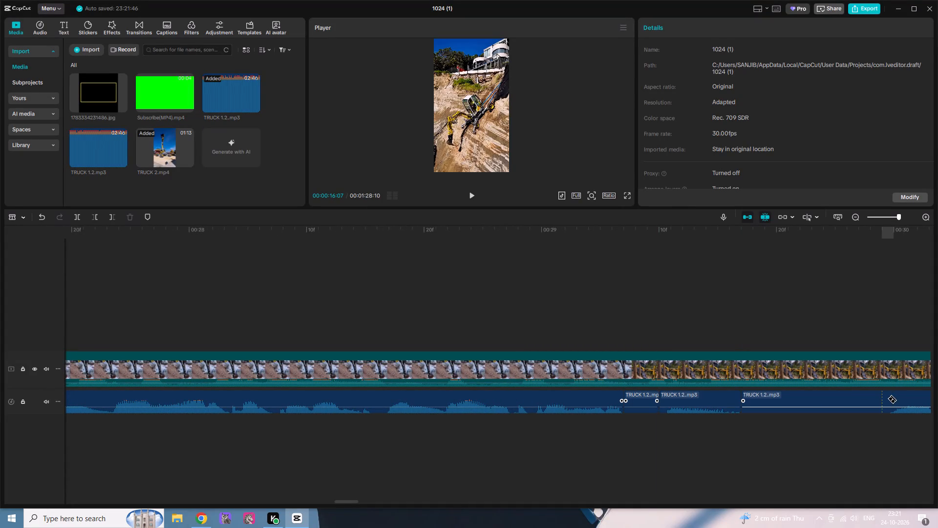
pyautogui.click(887, 398)
# Delete the silent audio segments split off at about 29:07 and 29:17 (seconds:frames).
pyautogui.press('a')
pyautogui.click(642, 404)
pyautogui.rightClick(642, 404)
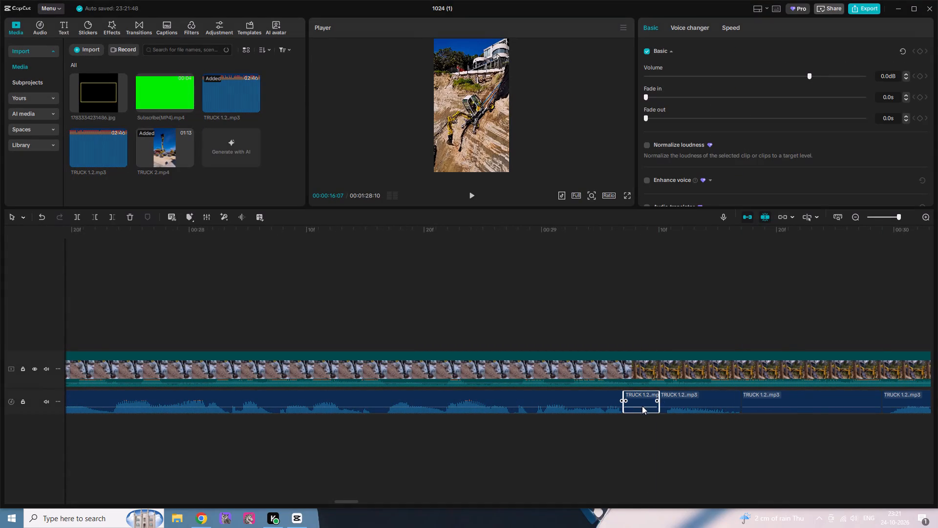
pyautogui.click(695, 331)
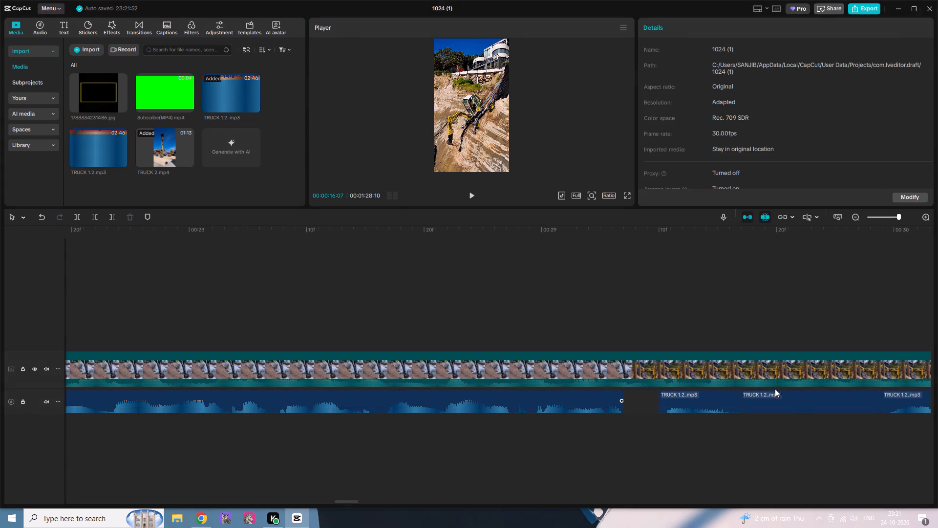
pyautogui.click(797, 397)
pyautogui.rightClick(796, 396)
pyautogui.click(824, 326)
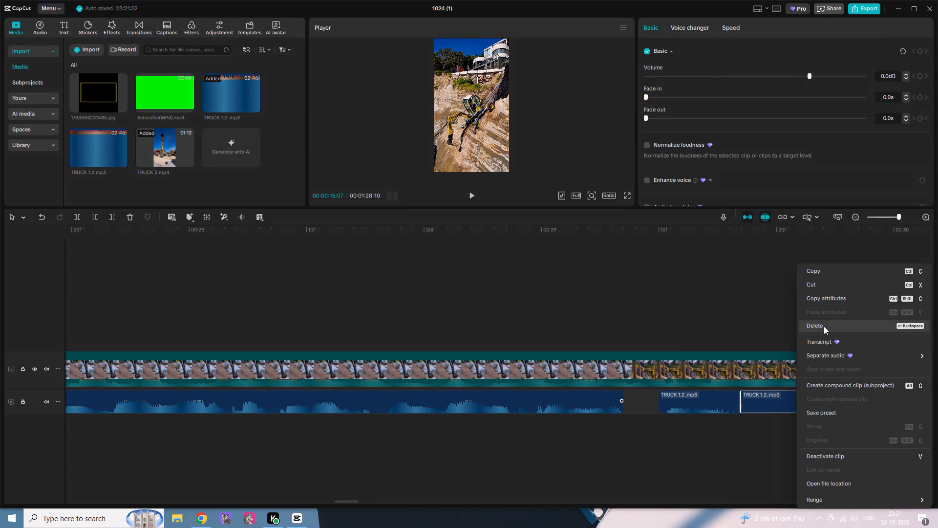
# Split the audio track around the silent pauses at about 30:21–30:24 and 31:00–31:06 (seconds:frames).
pyautogui.moveTo(347, 500); pyautogui.dragTo(356, 501)
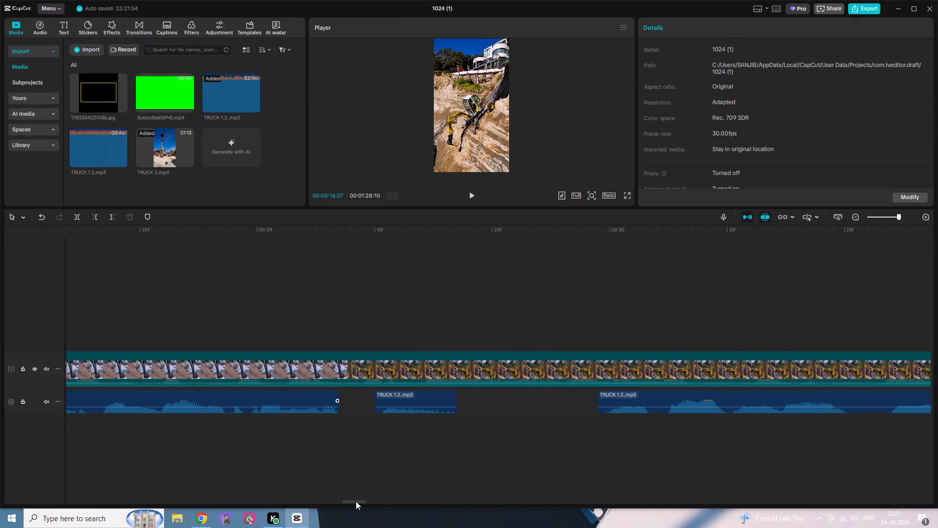
pyautogui.moveTo(356, 501); pyautogui.dragTo(367, 501)
pyautogui.press('b')
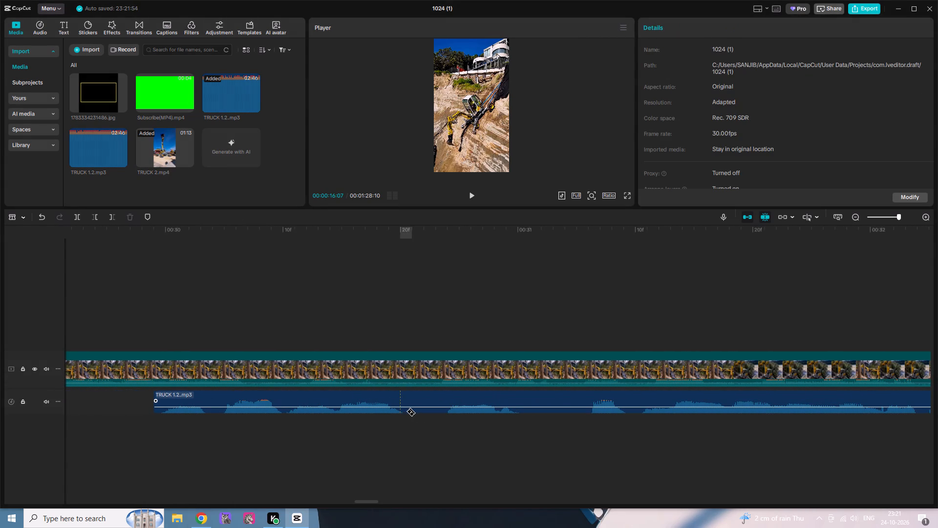
pyautogui.click(407, 413)
pyautogui.click(446, 408)
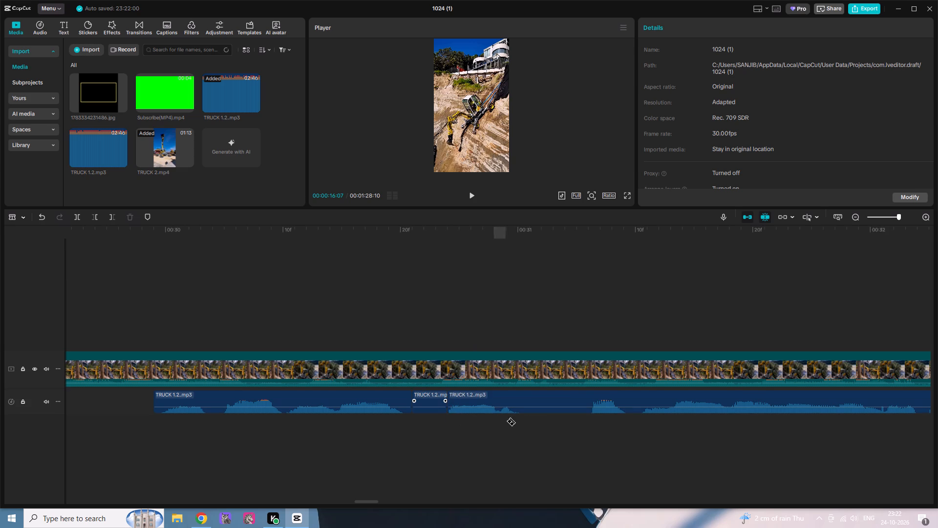
pyautogui.click(523, 411)
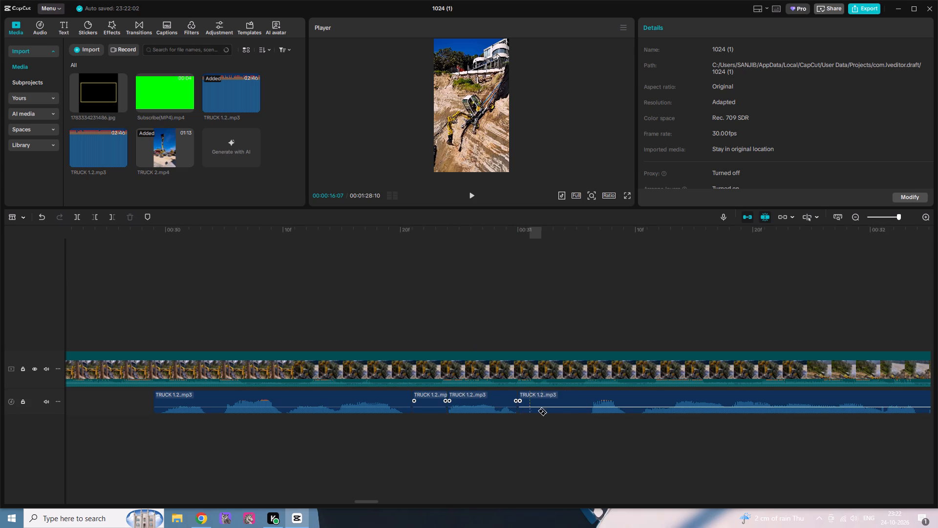
pyautogui.click(585, 411)
# Delete the silent audio segments split off at about 30:21 and 31:00 (seconds:frames) and close all gaps in the track.
pyautogui.press('a')
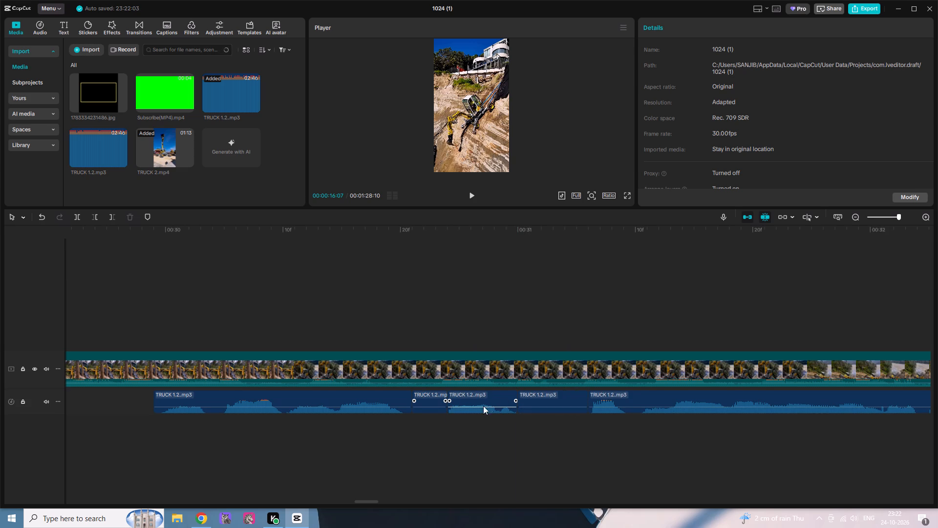
pyautogui.click(425, 404)
pyautogui.rightClick(425, 404)
pyautogui.click(448, 327)
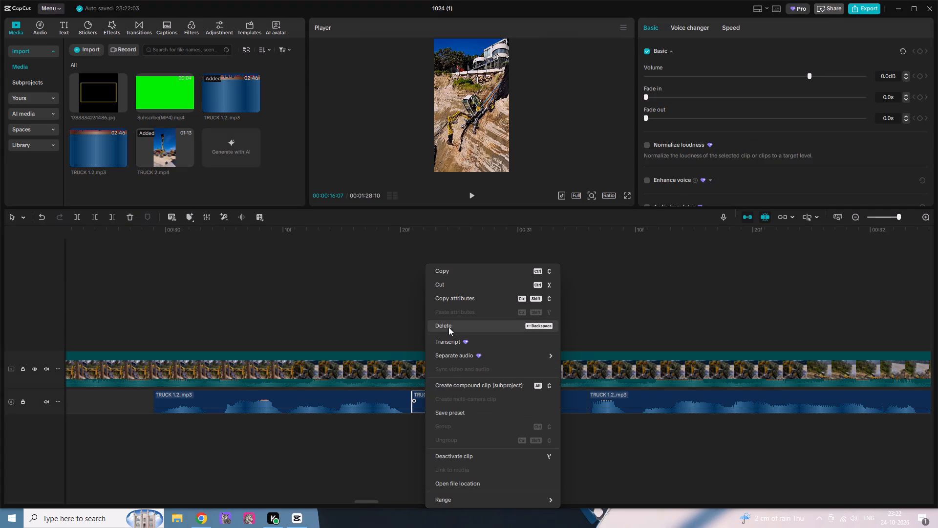
pyautogui.click(554, 403)
pyautogui.rightClick(554, 403)
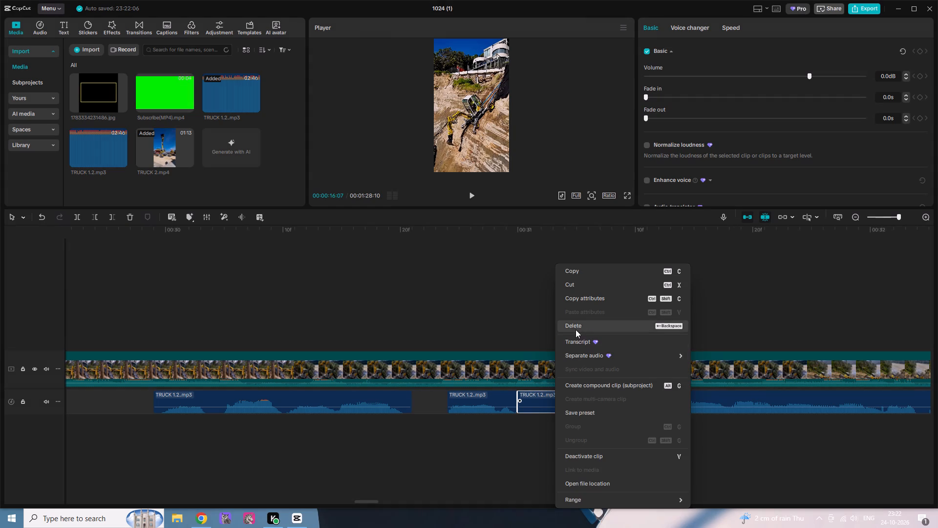
pyautogui.click(576, 330)
pyautogui.rightClick(552, 409)
pyautogui.click(580, 430)
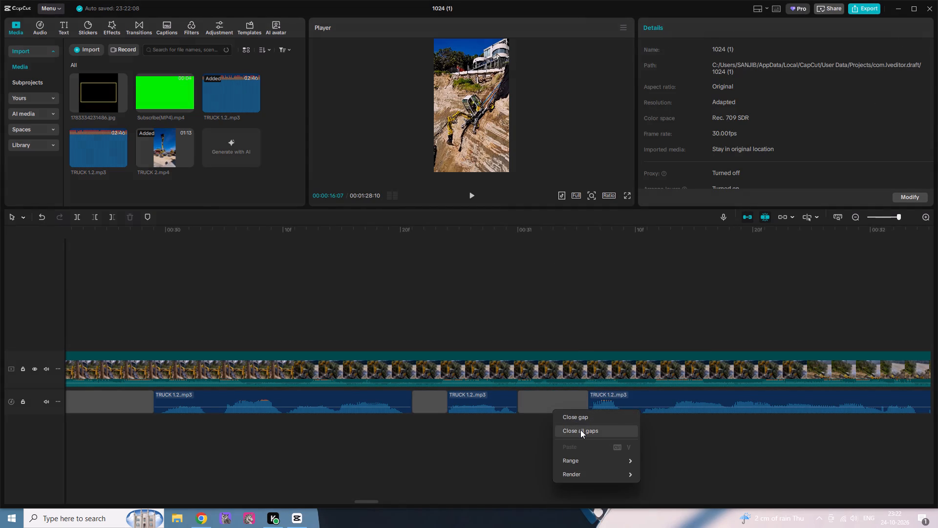
# Split off the silent pause between about 31:28 and 32:09 (seconds:frames) in the audio track, delete it and close the gap.
pyautogui.moveTo(366, 501); pyautogui.dragTo(386, 500)
pyautogui.press('b')
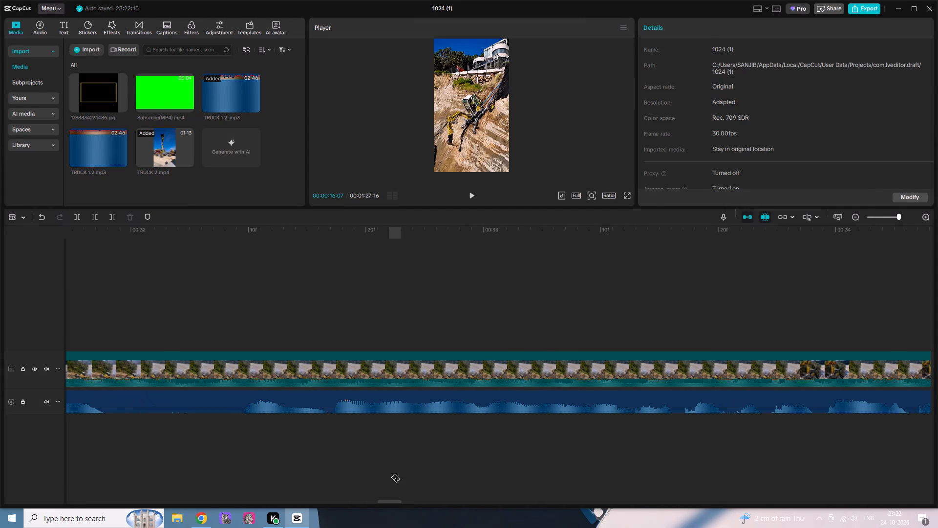
pyautogui.click(108, 409)
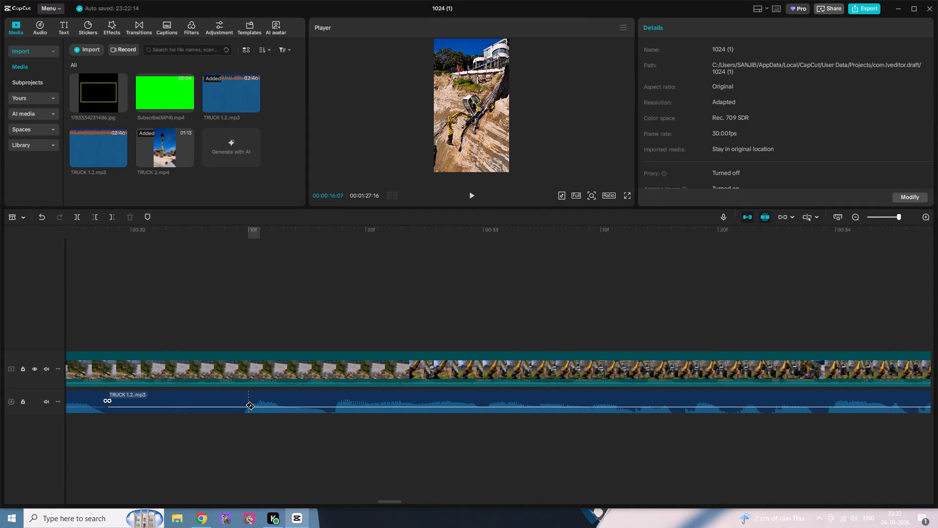
pyautogui.click(240, 405)
pyautogui.press('a')
pyautogui.click(179, 403)
pyautogui.rightClick(179, 403)
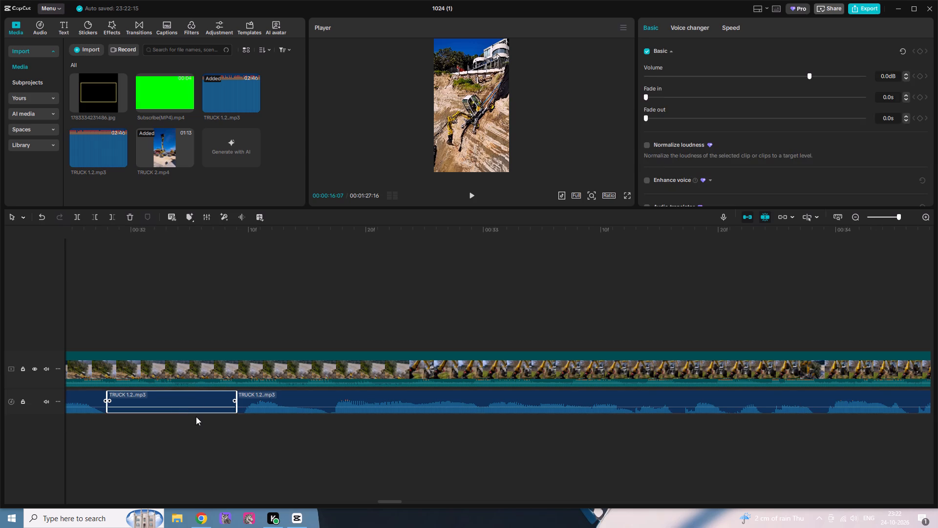
pyautogui.click(226, 330)
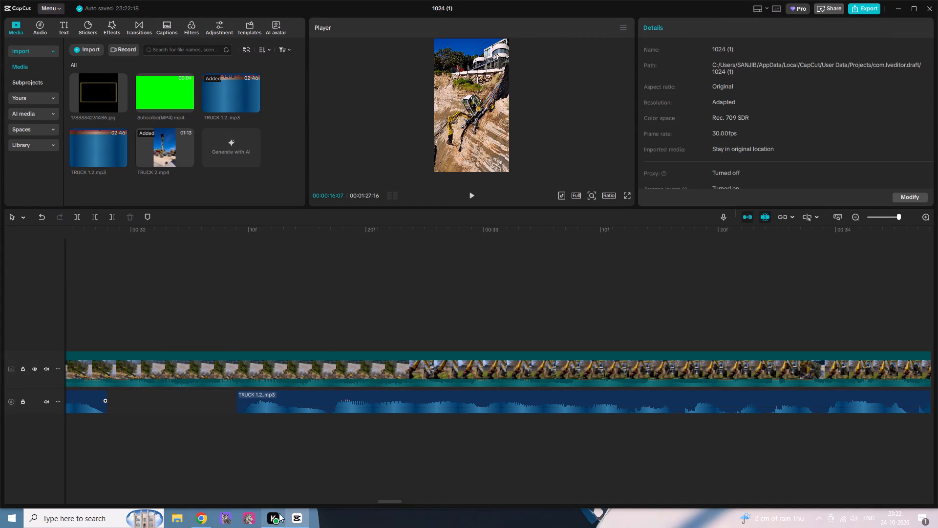
pyautogui.rightClick(179, 411)
pyautogui.click(218, 432)
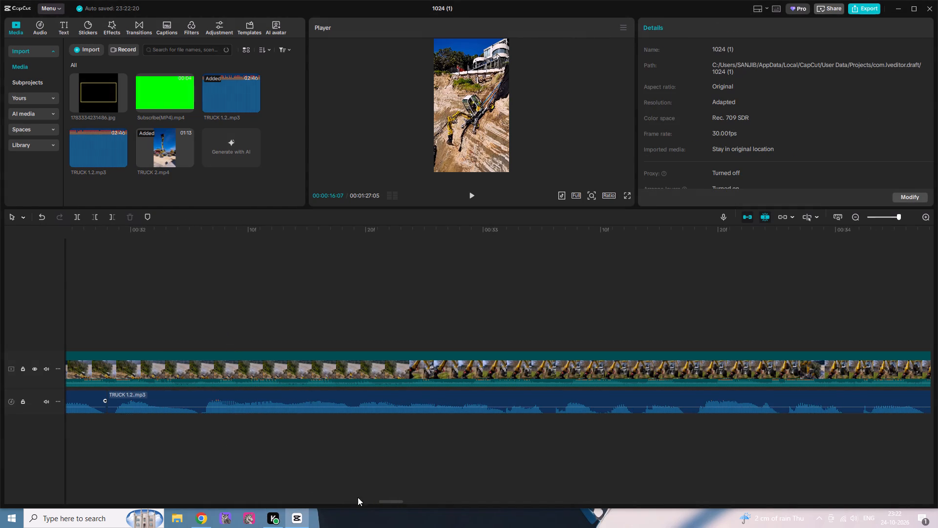
# Split off the silent pause between about 34:08 and 34:16 (seconds:frames) in the audio track, delete it and close the gap.
pyautogui.moveTo(387, 501); pyautogui.dragTo(399, 502)
pyautogui.press('b')
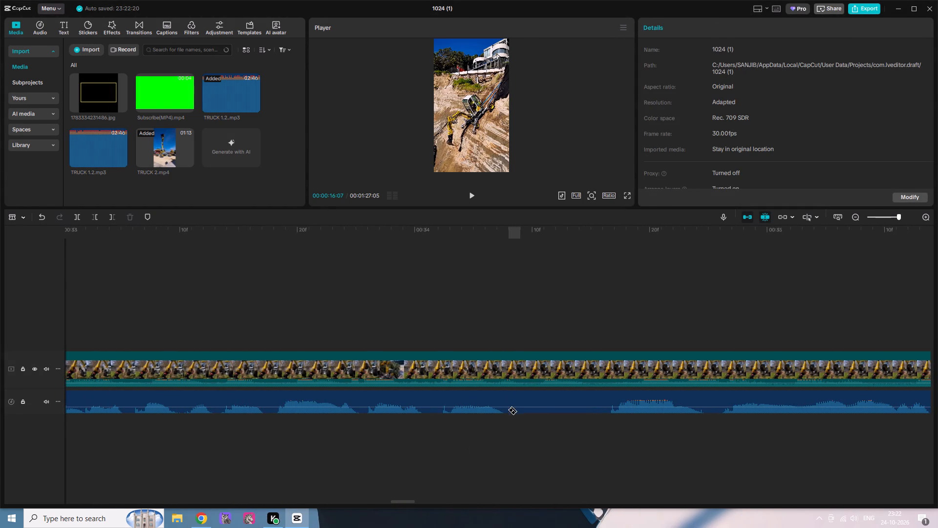
pyautogui.click(507, 409)
pyautogui.click(608, 406)
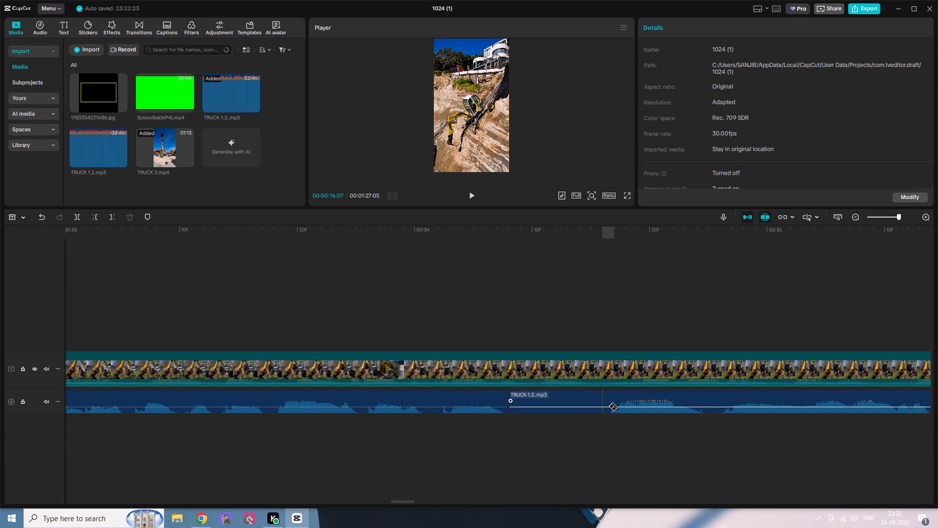
pyautogui.press('a')
pyautogui.click(566, 404)
pyautogui.rightClick(566, 404)
pyautogui.click(598, 323)
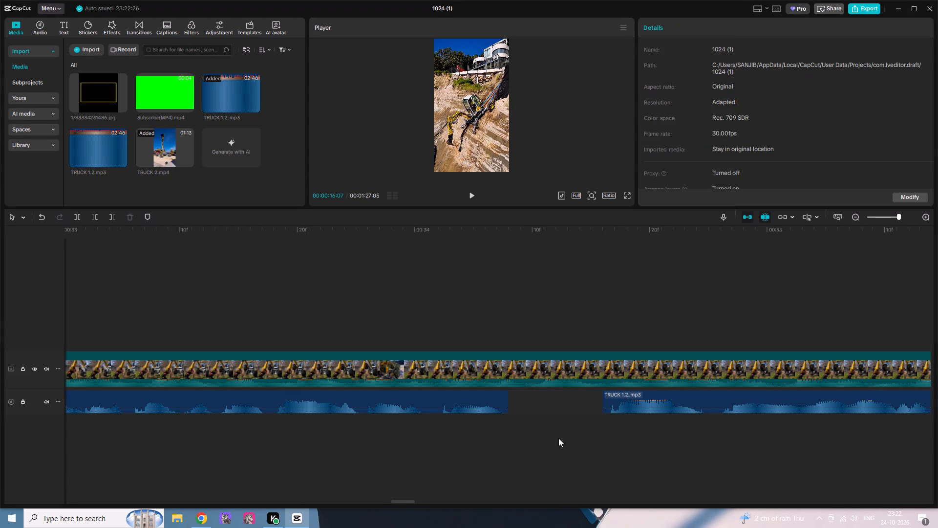
pyautogui.rightClick(562, 399)
pyautogui.click(598, 418)
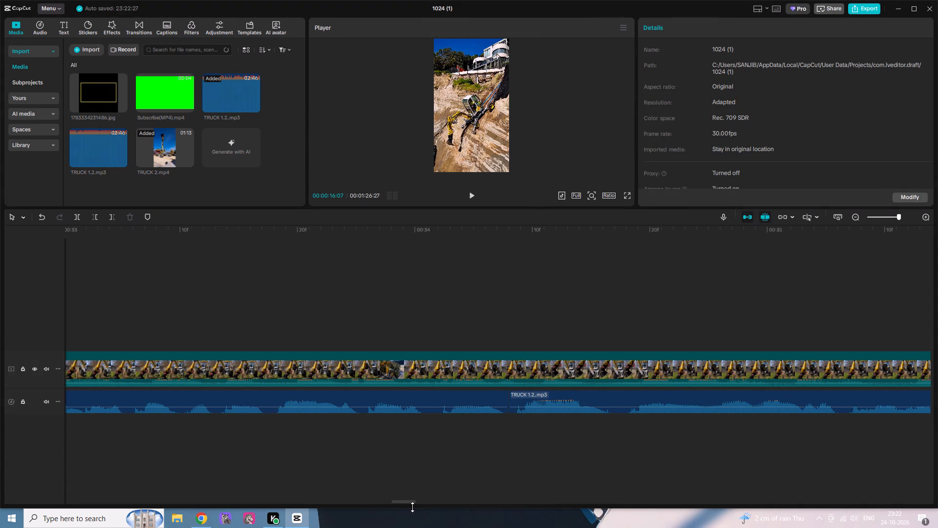
# Split off the silent pause between about 35:24 and 36:07 (seconds:frames) in the audio track, delete it and close the gap.
pyautogui.moveTo(410, 504); pyautogui.dragTo(427, 504)
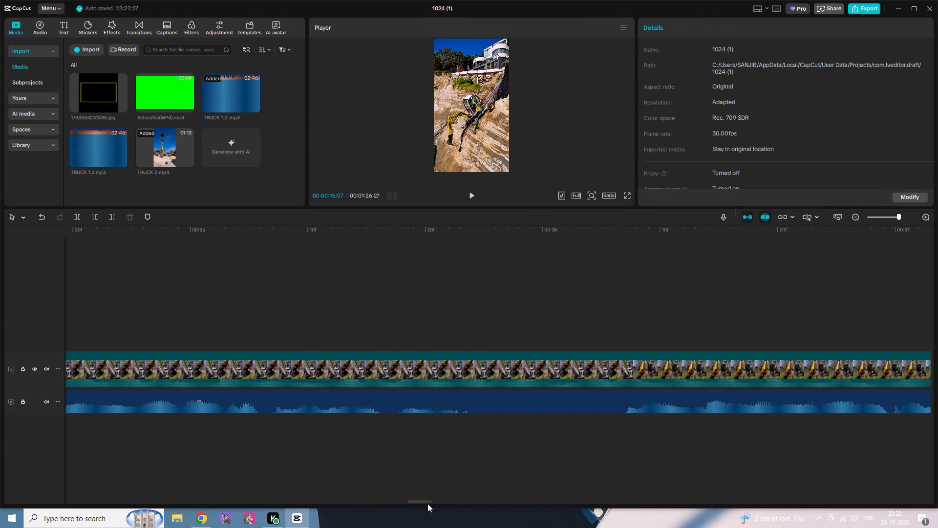
pyautogui.moveTo(427, 504); pyautogui.dragTo(430, 504)
pyautogui.press('b')
pyautogui.click(332, 413)
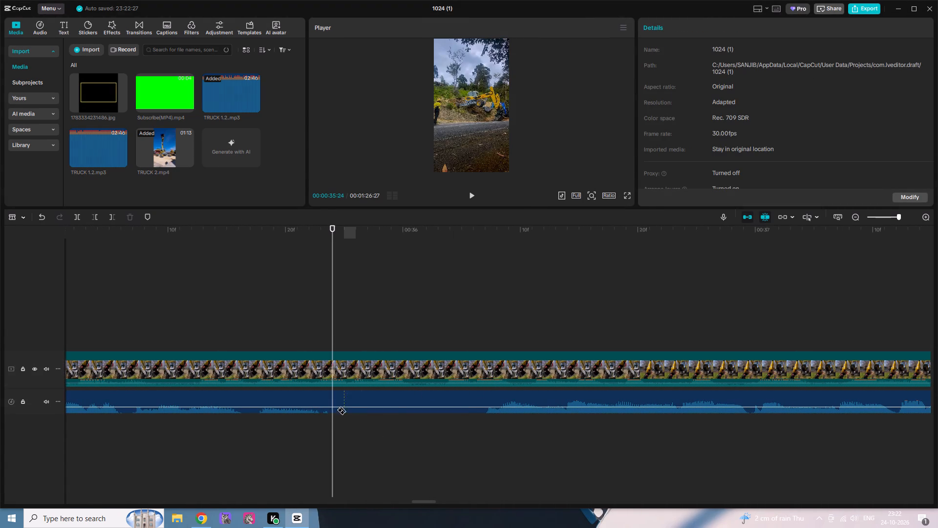
pyautogui.click(335, 402)
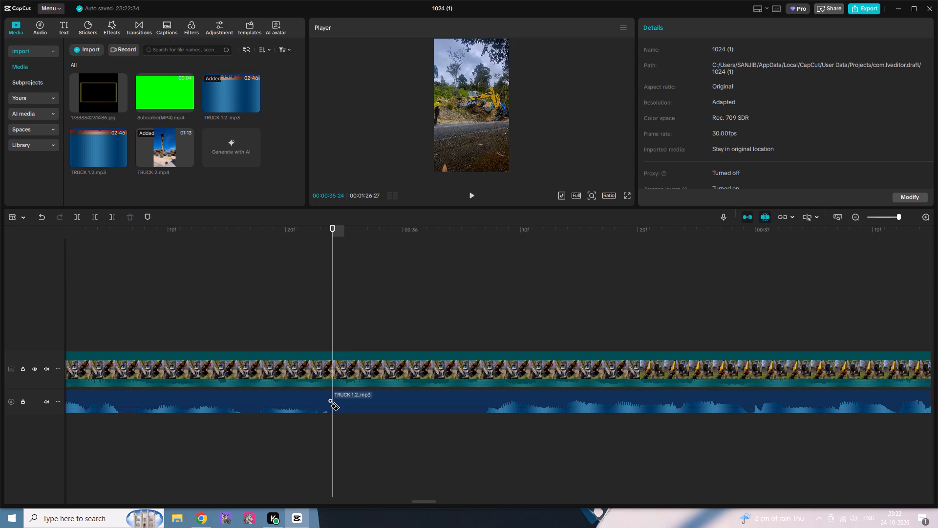
pyautogui.click(487, 403)
pyautogui.press('a')
pyautogui.click(447, 405)
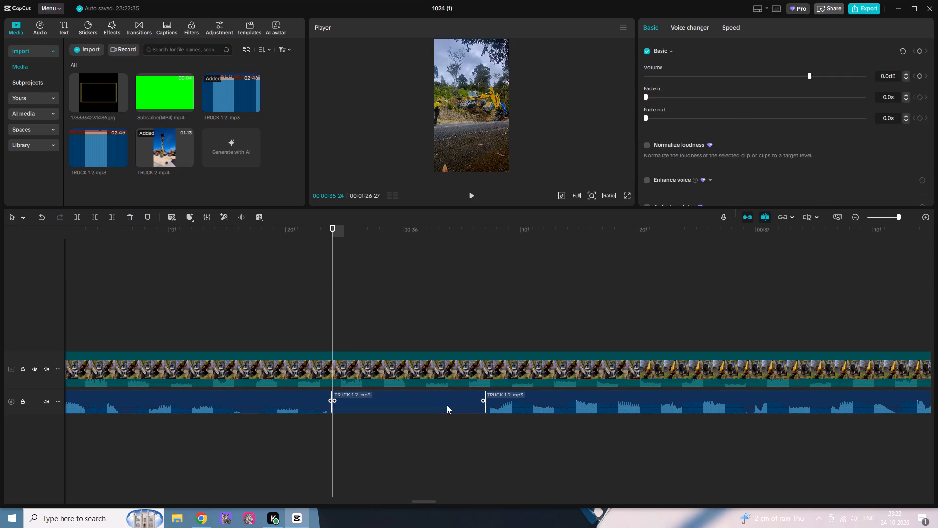
pyautogui.rightClick(447, 405)
pyautogui.click(475, 331)
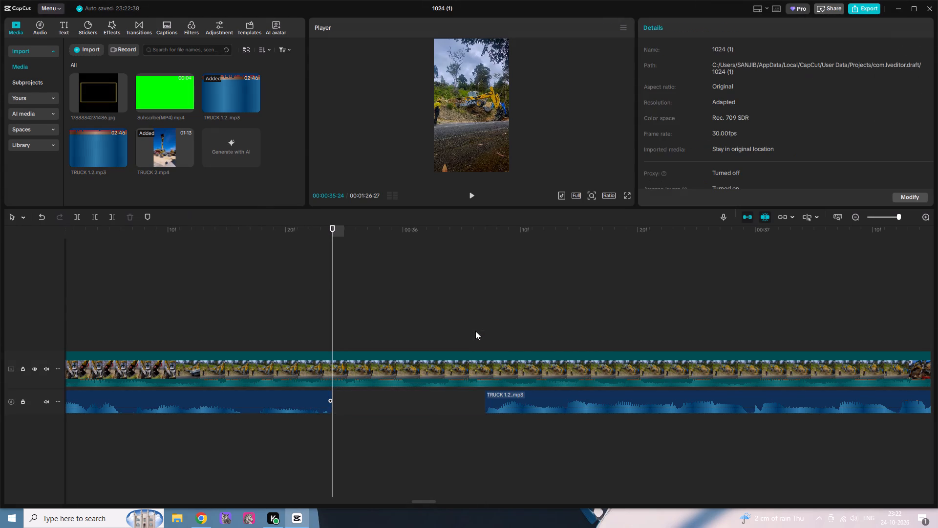
pyautogui.rightClick(441, 402)
pyautogui.click(477, 420)
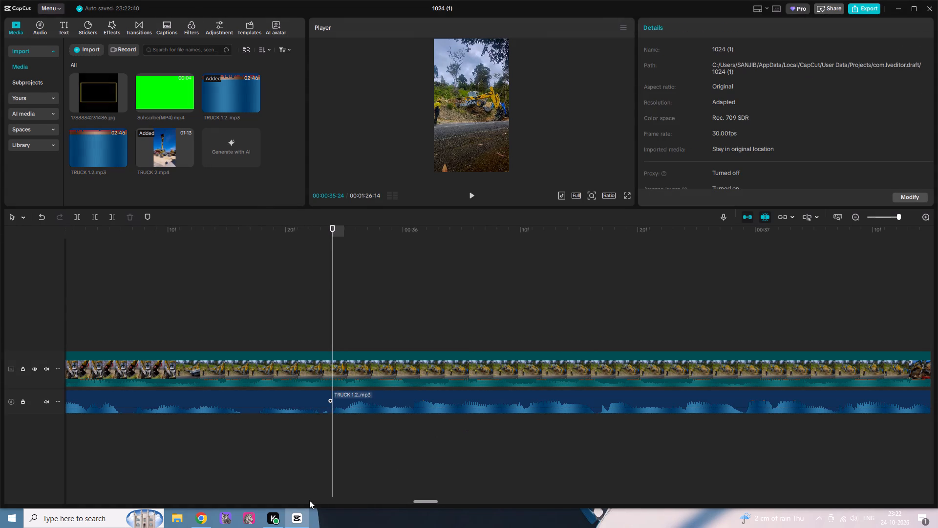
# Split off the silent pause between about 38:17 and 39:01 (seconds:frames) in the audio track, delete it and close the gap.
pyautogui.moveTo(425, 501); pyautogui.dragTo(449, 501)
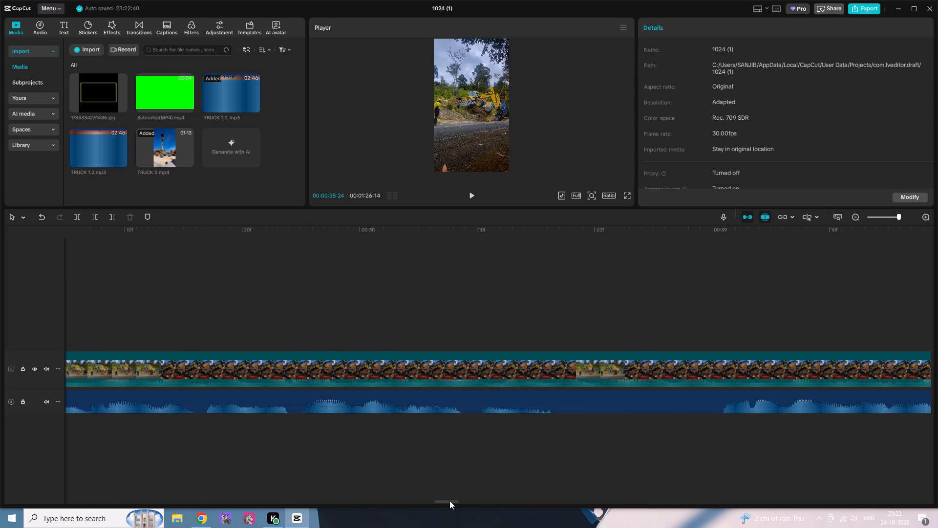
pyautogui.moveTo(449, 501); pyautogui.dragTo(456, 501)
pyautogui.press('b')
pyautogui.click(208, 411)
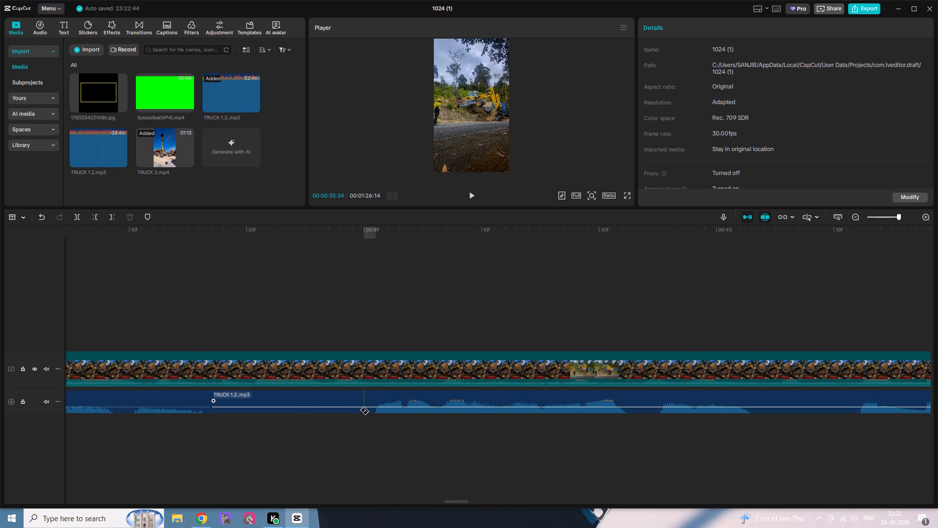
pyautogui.click(371, 410)
pyautogui.press('a')
pyautogui.click(296, 403)
pyautogui.rightClick(296, 403)
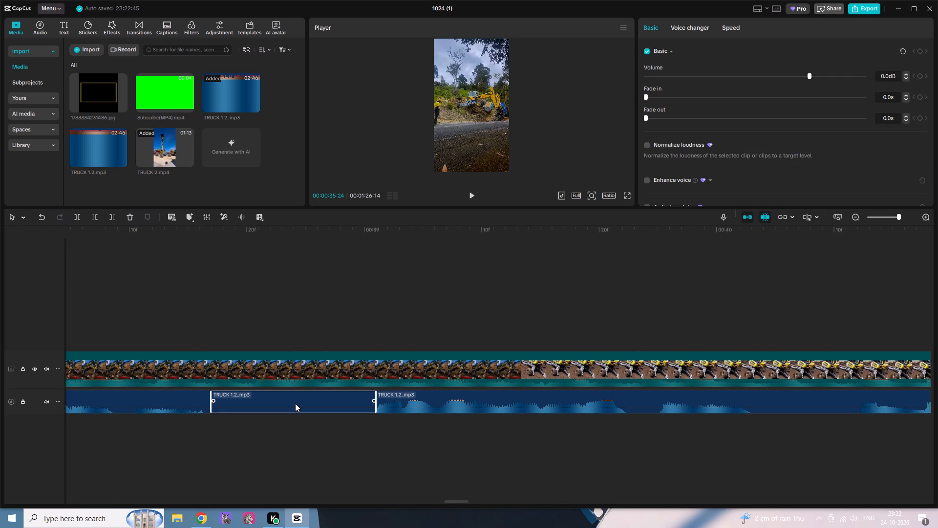
pyautogui.click(326, 331)
pyautogui.press('a')
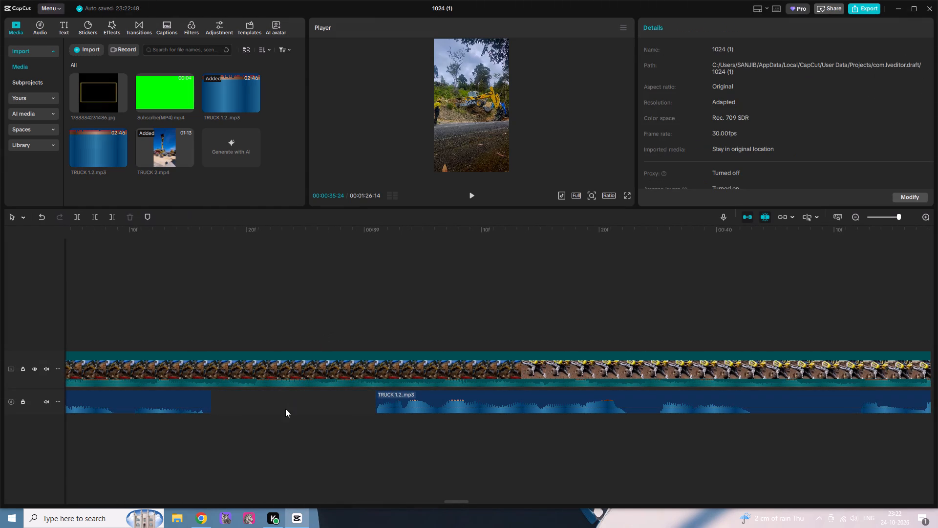
pyautogui.rightClick(285, 409)
pyautogui.click(325, 422)
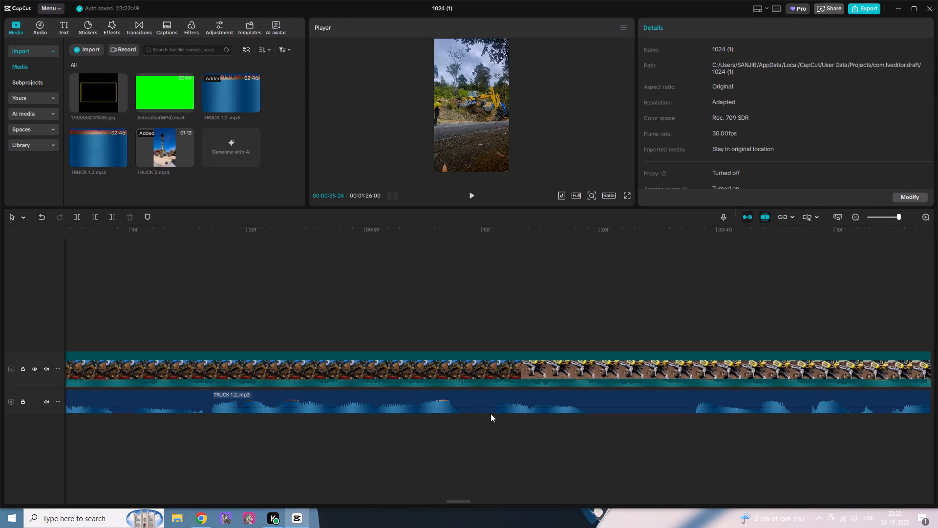
# Split the audio track around the silent pauses at about 39:09–39:11 and 39:19–39:28 (seconds:frames).
pyautogui.press('a')
pyautogui.write('ab')
pyautogui.click(469, 407)
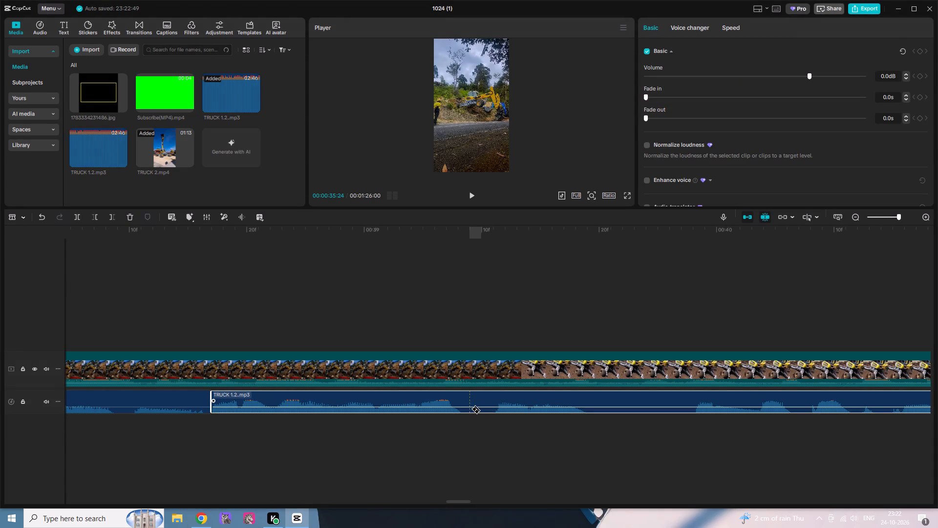
pyautogui.click(466, 409)
pyautogui.click(489, 411)
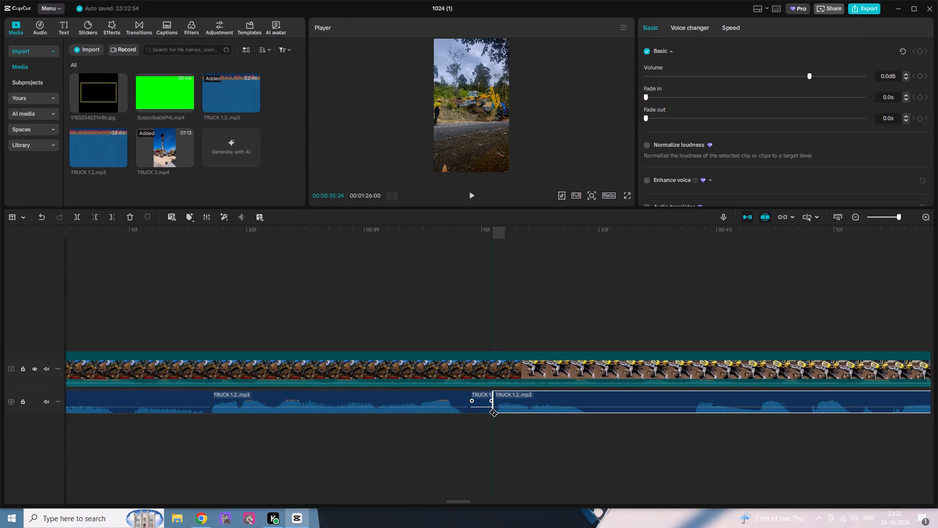
pyautogui.click(590, 409)
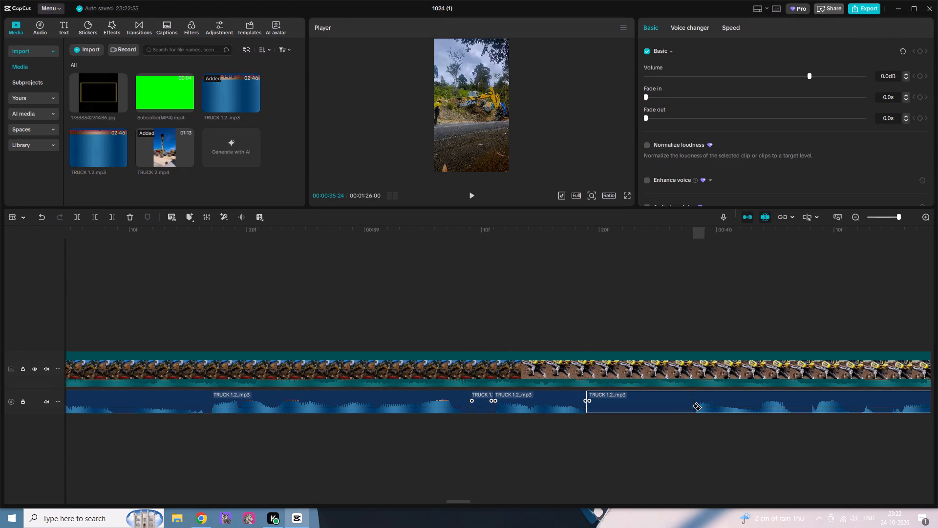
pyautogui.click(692, 406)
# Delete the silent audio segments split off at about 39:09 and 39:19 (seconds:frames) and close all gaps in the track.
pyautogui.press('a')
pyautogui.click(483, 407)
pyautogui.rightClick(483, 407)
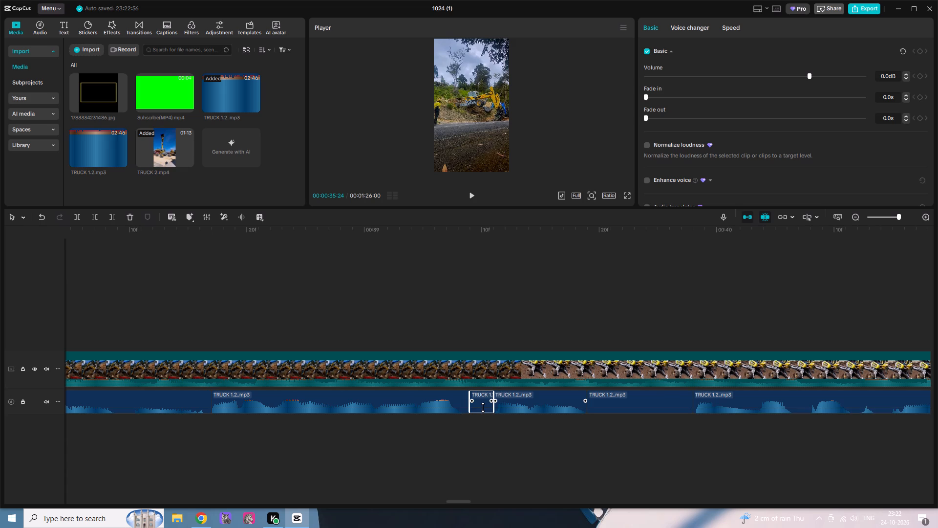
pyautogui.click(506, 330)
pyautogui.click(622, 403)
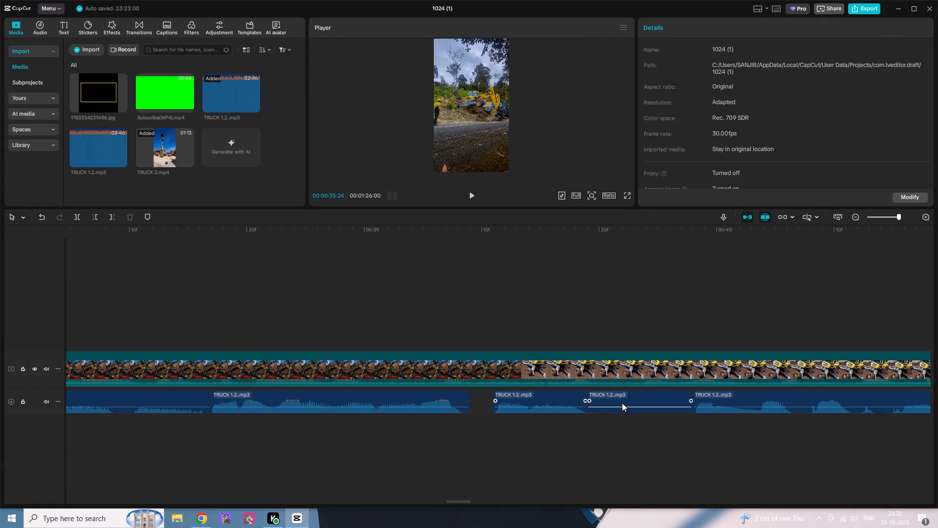
pyautogui.rightClick(622, 403)
pyautogui.click(651, 330)
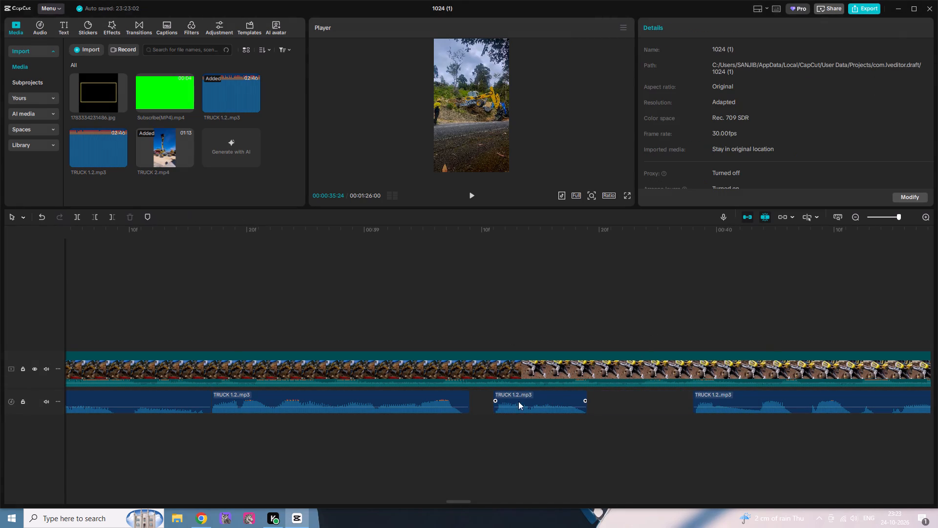
pyautogui.moveTo(489, 399); pyautogui.dragTo(480, 400, button='right')
pyautogui.click(527, 418)
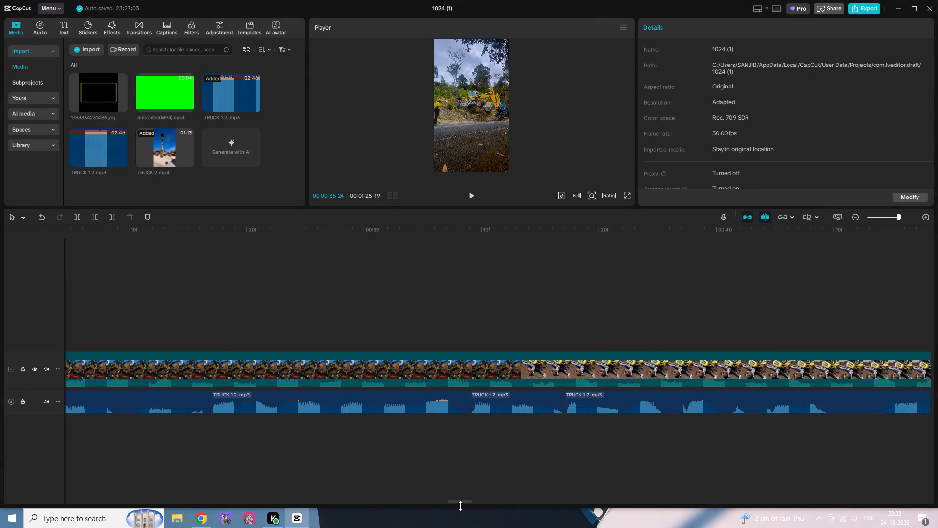
# Split off the silent pause between about 40:10 and 40:14 (seconds:frames) in the audio track and delete it.
pyautogui.moveTo(460, 502); pyautogui.dragTo(472, 502)
pyautogui.press('a')
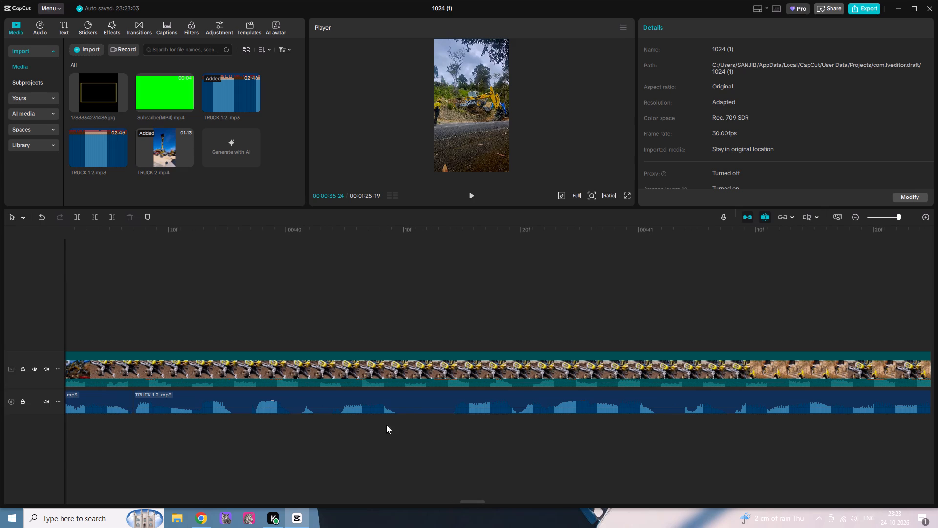
pyautogui.press('b')
pyautogui.click(402, 412)
pyautogui.click(445, 412)
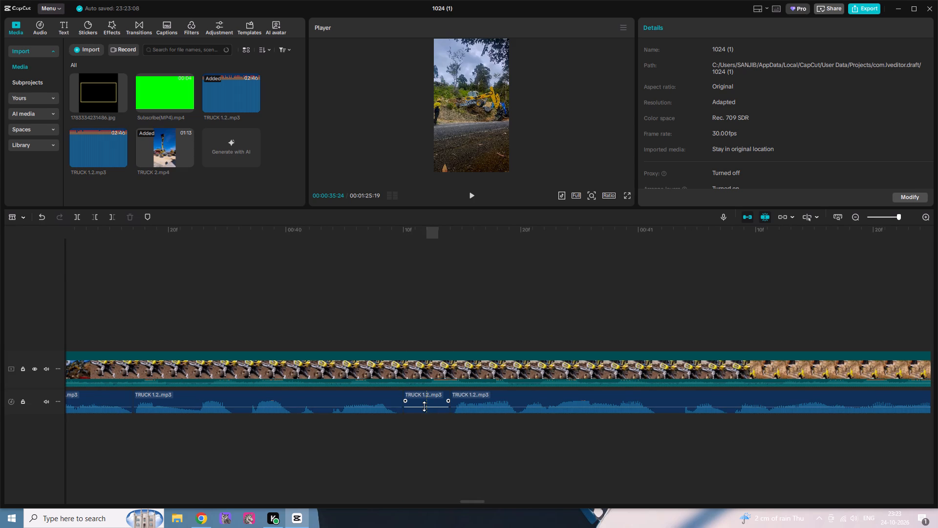
pyautogui.press('a')
pyautogui.click(425, 404)
pyautogui.rightClick(425, 404)
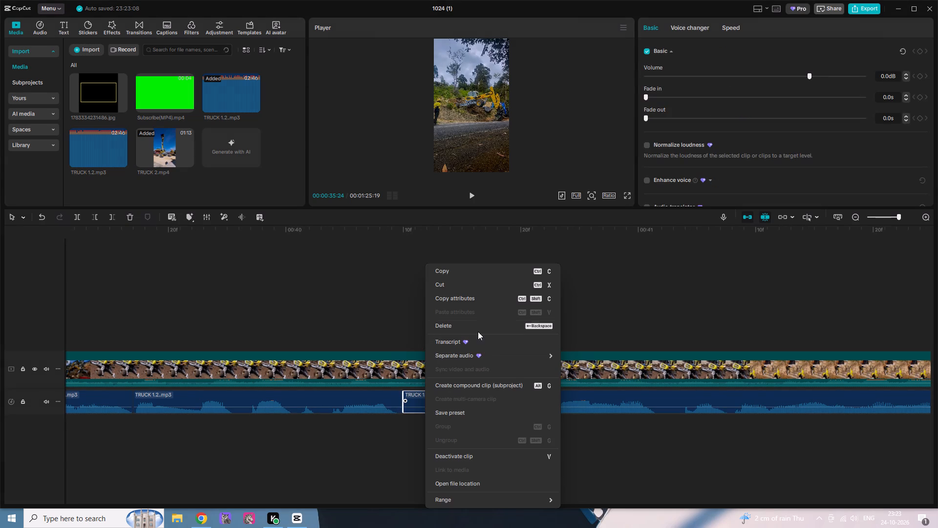
pyautogui.click(477, 330)
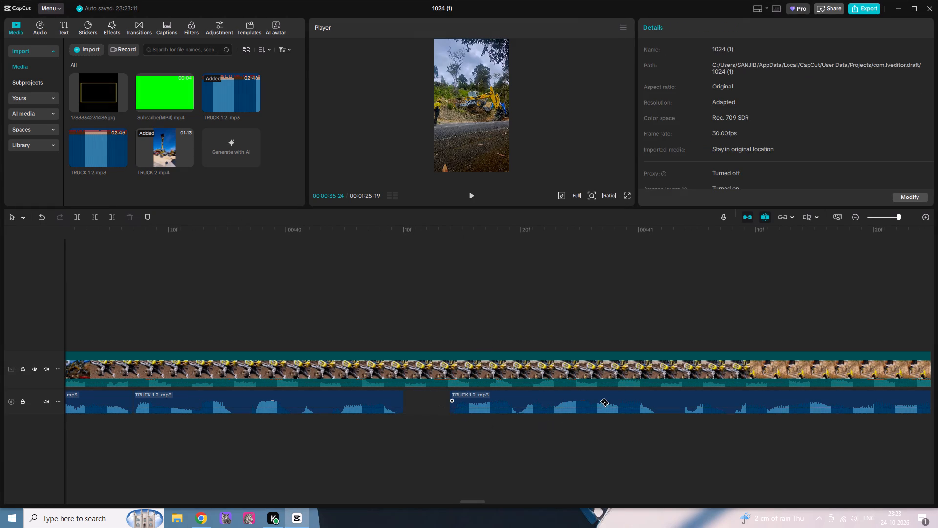
# Split off the short pause between about 41:02 and 41:03 (seconds:frames) in the audio track and delete it.
pyautogui.press('b')
pyautogui.click(663, 407)
pyautogui.click(660, 411)
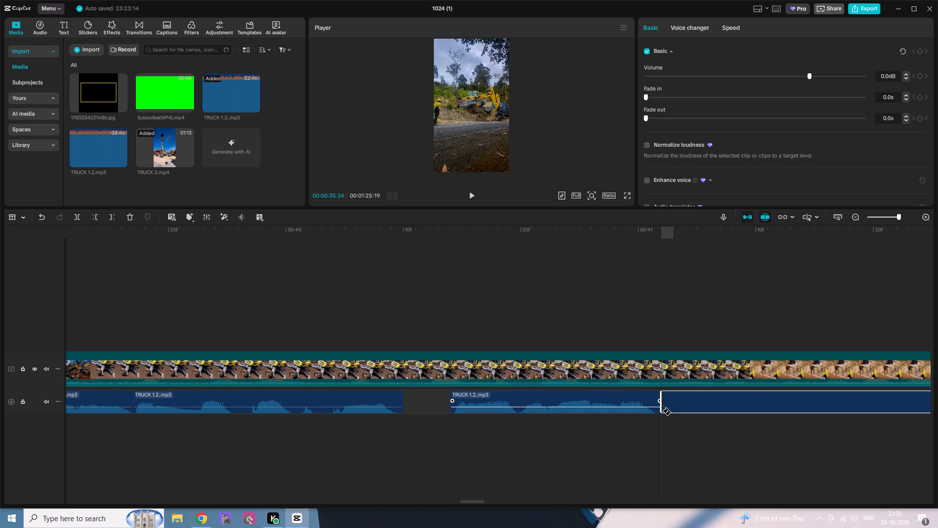
pyautogui.click(681, 414)
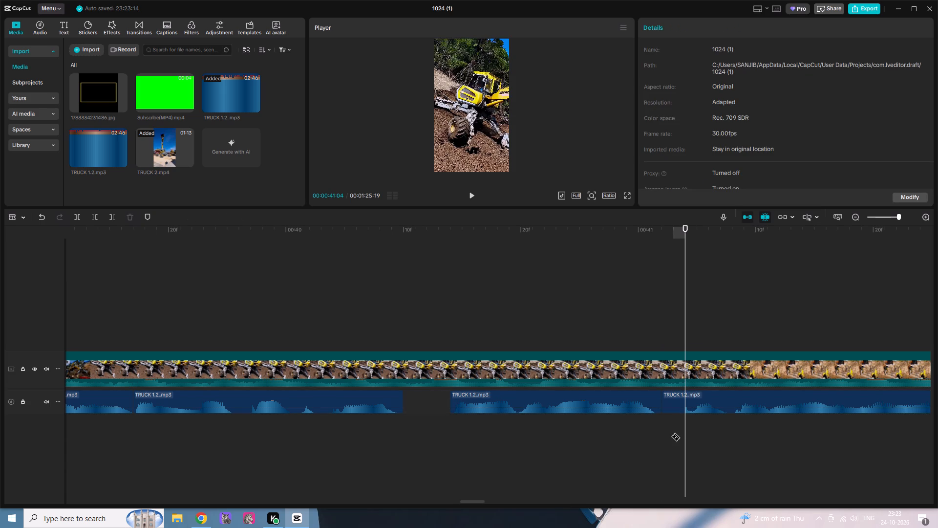
pyautogui.click(668, 409)
pyautogui.press('a')
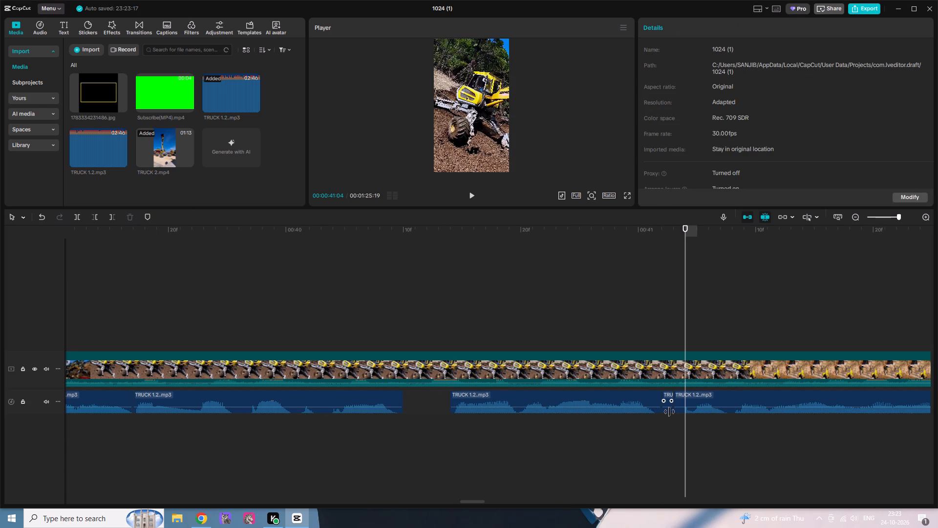
pyautogui.click(669, 409)
pyautogui.rightClick(669, 409)
pyautogui.click(685, 327)
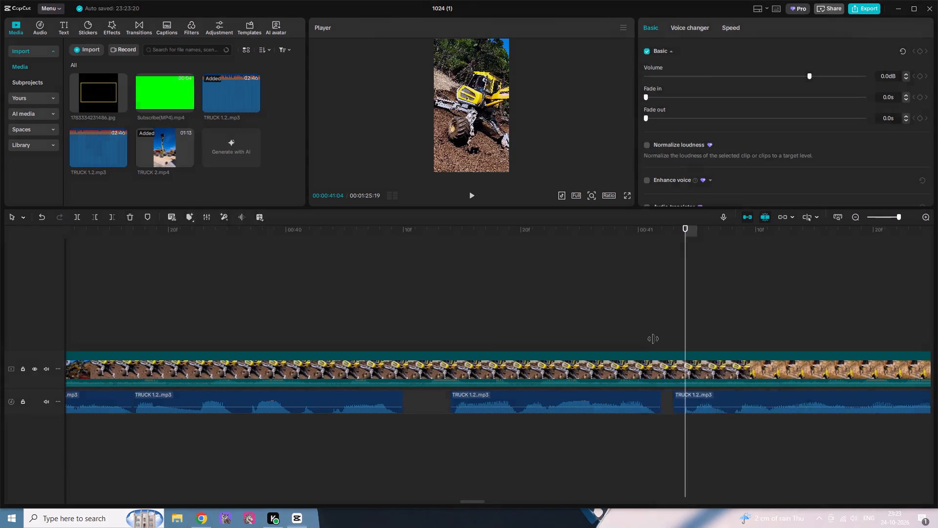
# Close all gaps in the audio track at about 40:10 and 41:02 (seconds:frames).
pyautogui.rightClick(402, 408)
pyautogui.rightClick(420, 405)
pyautogui.click(393, 433)
pyautogui.rightClick(436, 400)
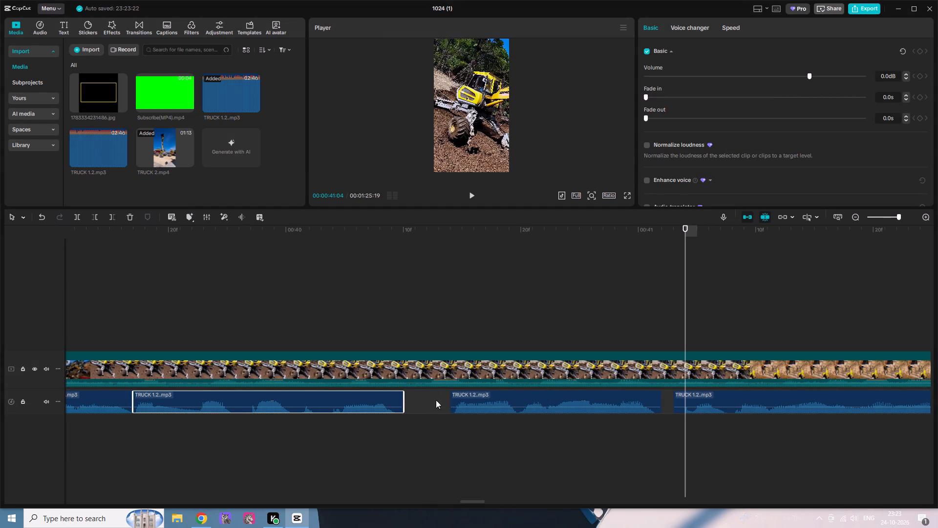
pyautogui.click(475, 425)
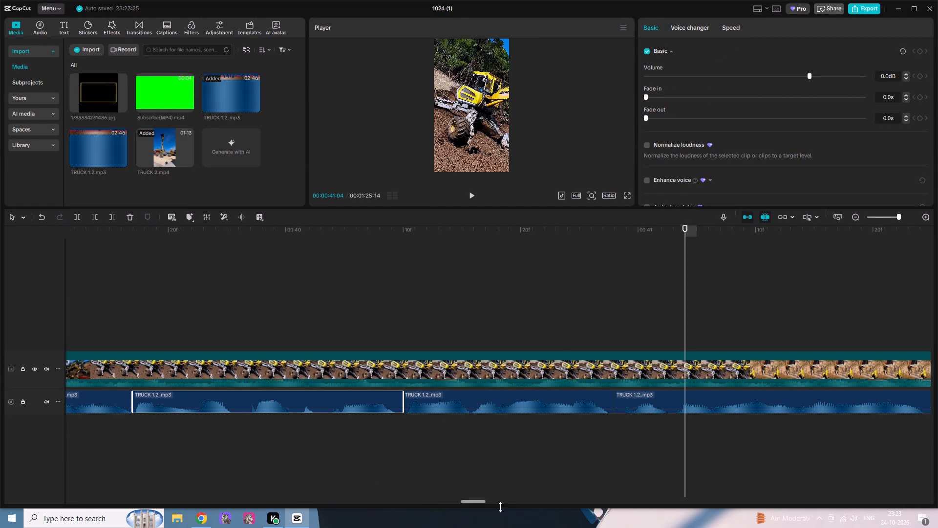
# Split off the silent pause between about 43:00 and 43:13 (seconds:frames) in the audio track and delete it.
pyautogui.moveTo(477, 501); pyautogui.dragTo(493, 502)
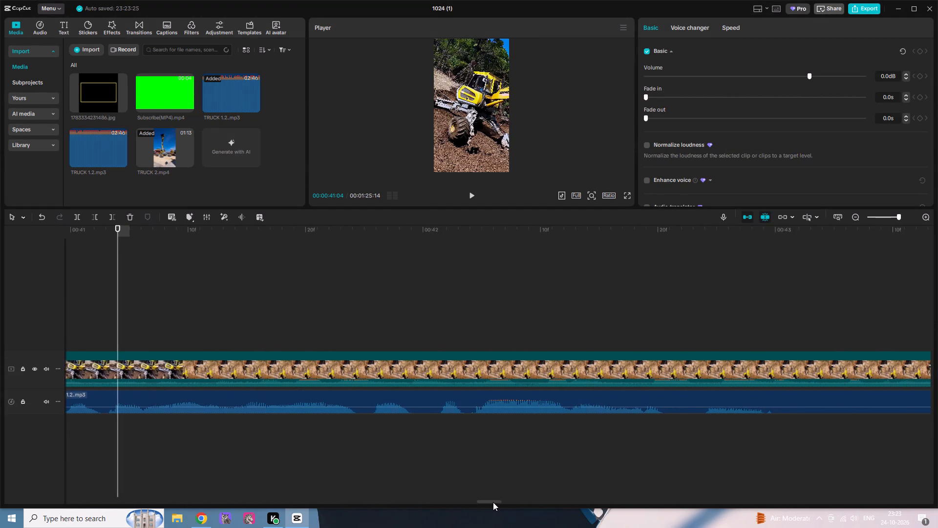
pyautogui.moveTo(493, 502); pyautogui.dragTo(502, 503)
pyautogui.press('b')
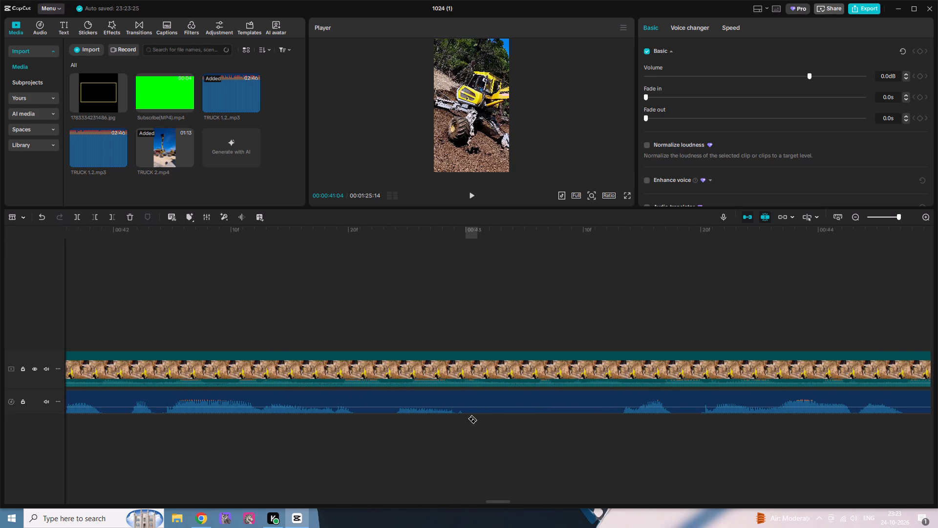
pyautogui.click(462, 407)
pyautogui.click(465, 410)
pyautogui.click(617, 413)
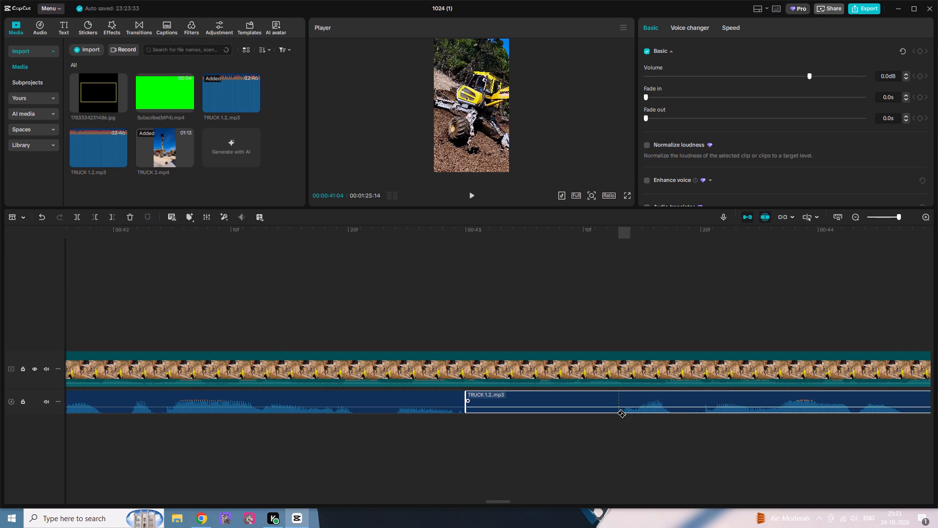
pyautogui.press('a')
pyautogui.click(550, 409)
pyautogui.rightClick(549, 408)
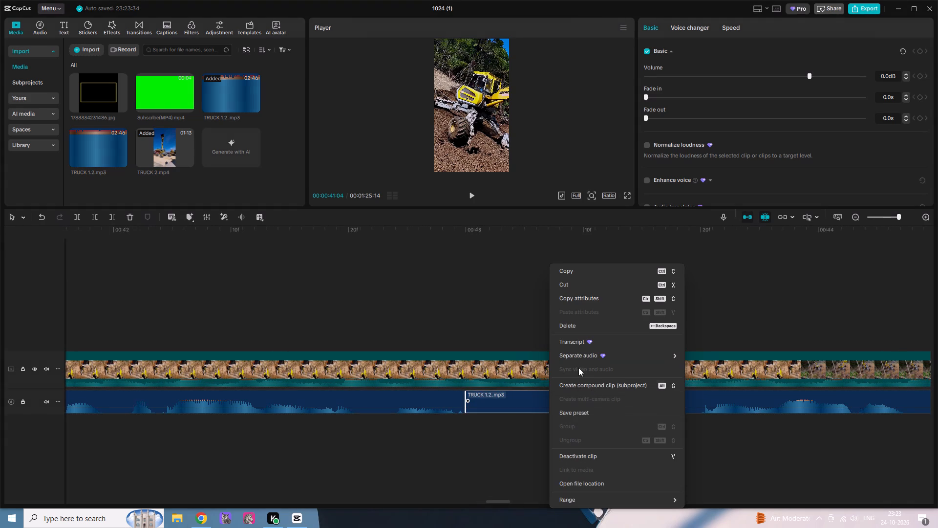
pyautogui.click(575, 329)
# Split off the short pause between about 43:18 and 43:19 (seconds:frames) in the audio track and delete it.
pyautogui.press('b')
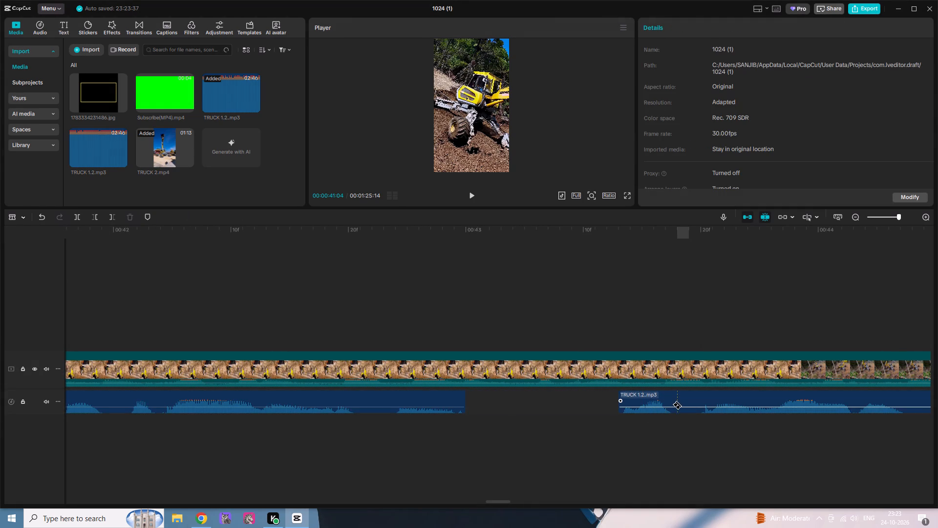
pyautogui.click(673, 405)
pyautogui.click(693, 405)
pyautogui.press('a')
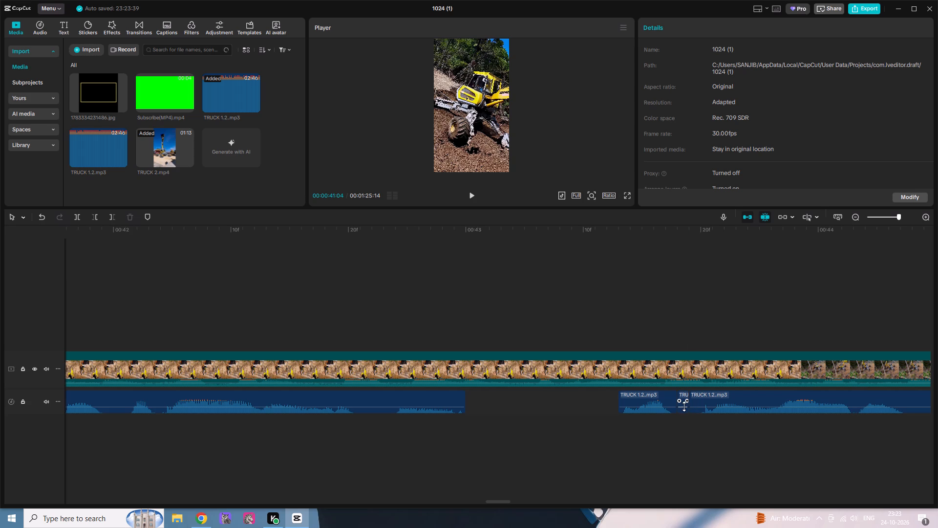
pyautogui.click(684, 406)
pyautogui.rightClick(683, 406)
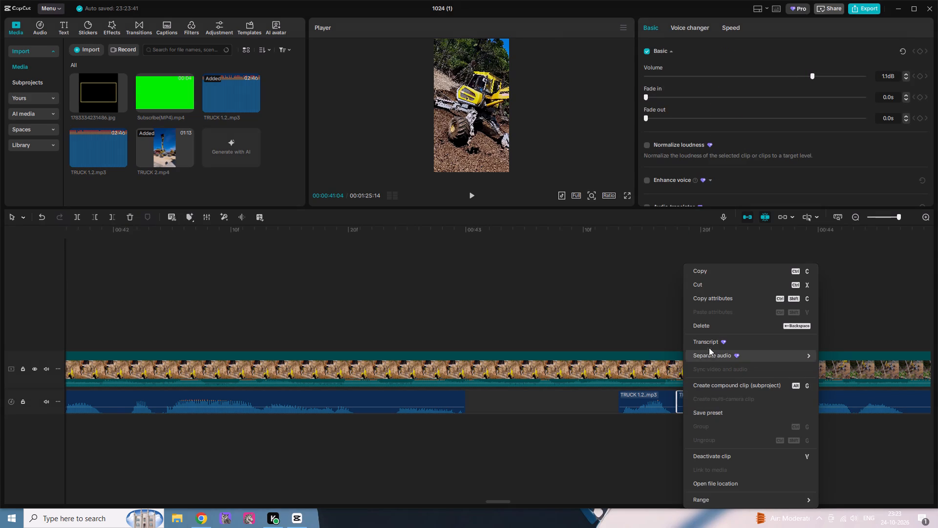
pyautogui.click(708, 331)
# Split off the silent pause between about 44:08 and 44:13 (seconds:frames) in the audio track and delete it.
pyautogui.moveTo(503, 502); pyautogui.dragTo(511, 502)
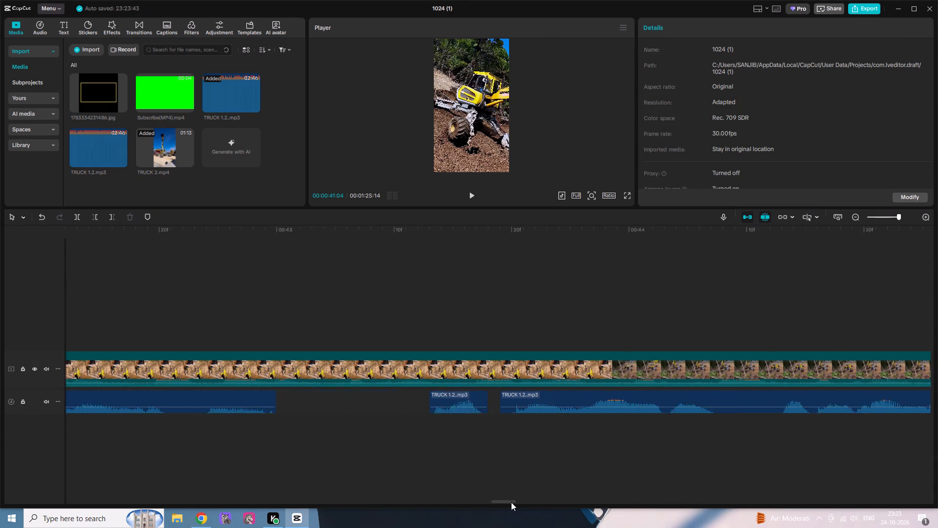
pyautogui.moveTo(511, 502); pyautogui.dragTo(514, 502)
pyautogui.press('b')
pyautogui.click(492, 414)
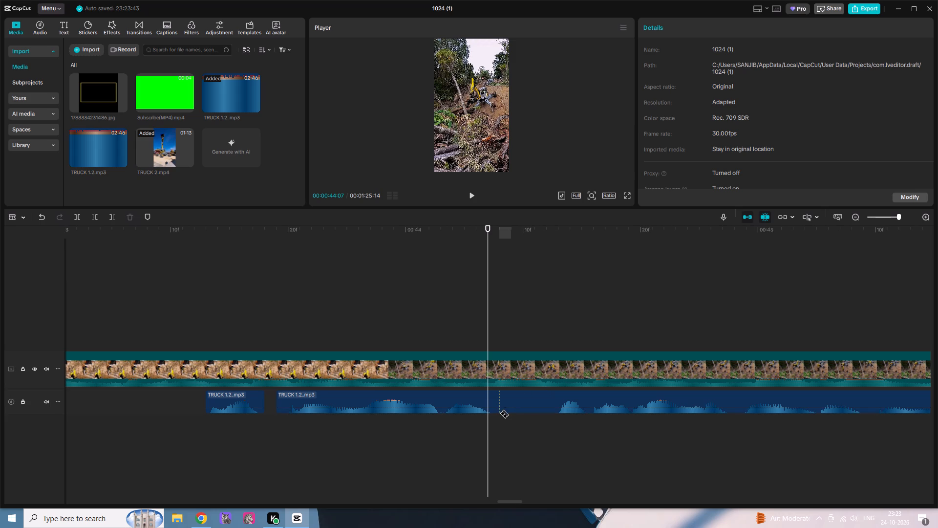
pyautogui.click(497, 414)
pyautogui.click(499, 414)
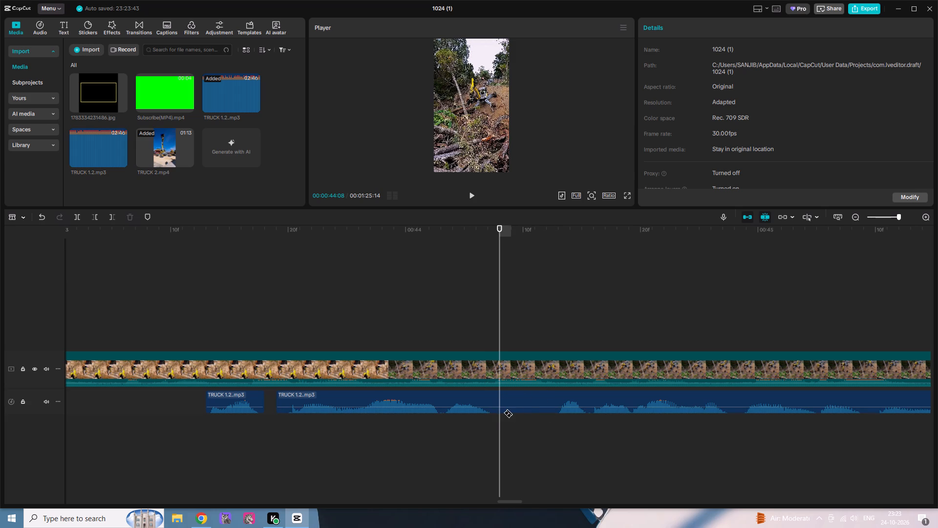
pyautogui.click(505, 411)
pyautogui.click(554, 412)
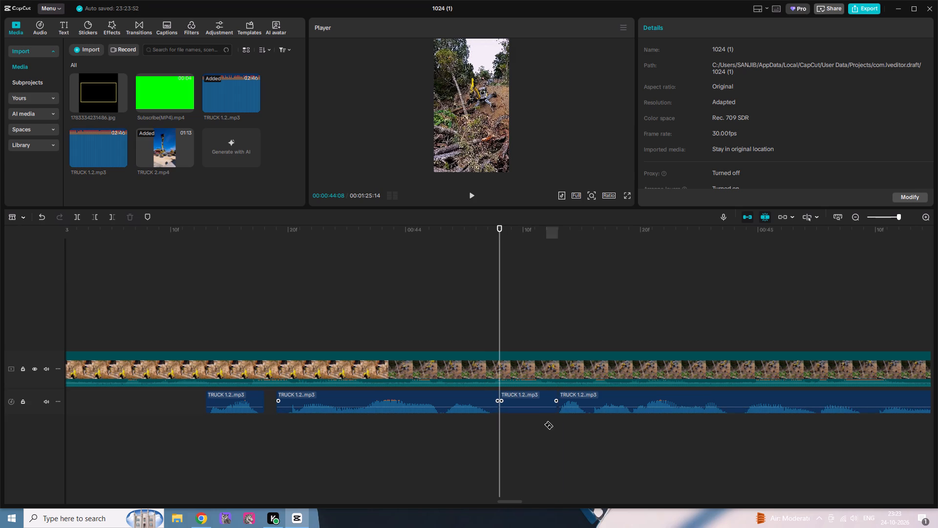
pyautogui.press('a')
pyautogui.click(530, 408)
pyautogui.rightClick(529, 408)
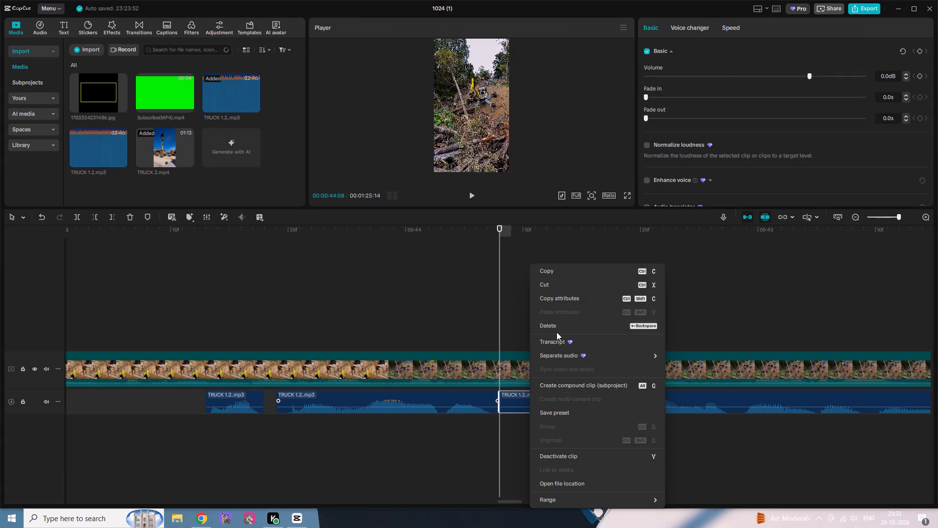
pyautogui.click(555, 330)
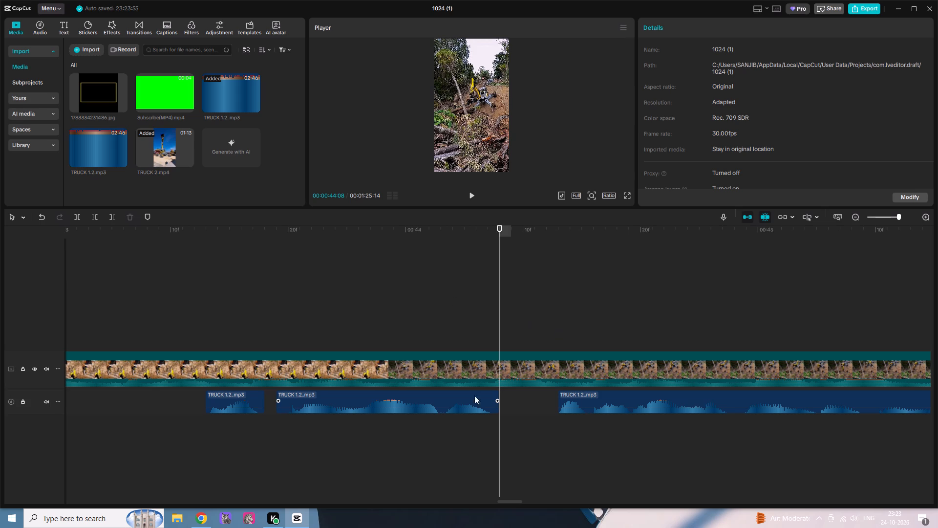
# Close all gaps in the audio track, including the one-frame gap at about 43:05 (seconds:frames).
pyautogui.rightClick(512, 402)
pyautogui.click(526, 420)
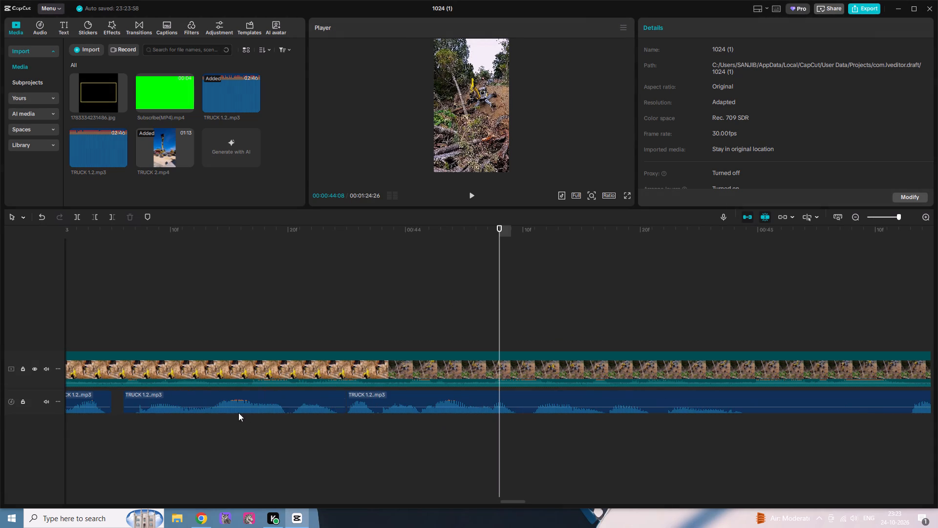
pyautogui.rightClick(113, 402)
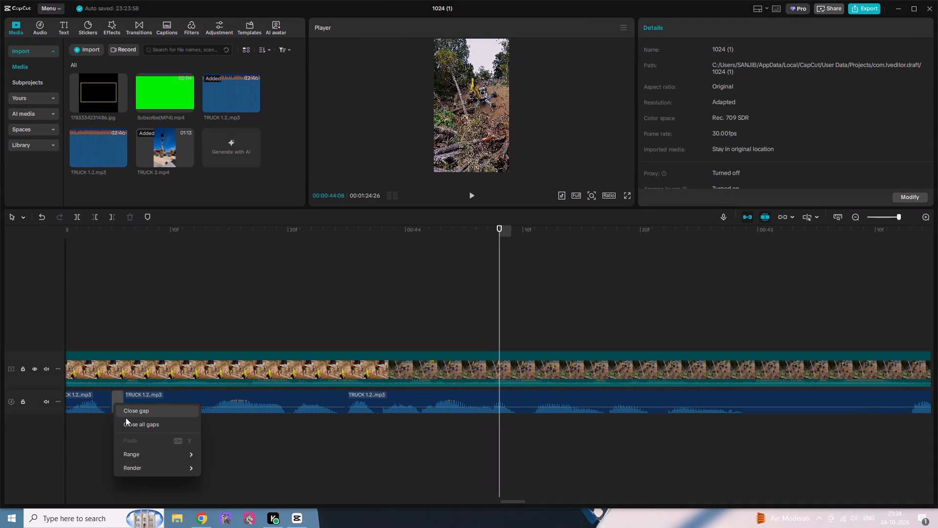
pyautogui.click(126, 416)
# Cut the silent pause between about 44:28 and 45:12 (seconds:frames) out of the audio track and close all gaps.
pyautogui.moveTo(515, 504); pyautogui.dragTo(524, 503)
pyautogui.press('b')
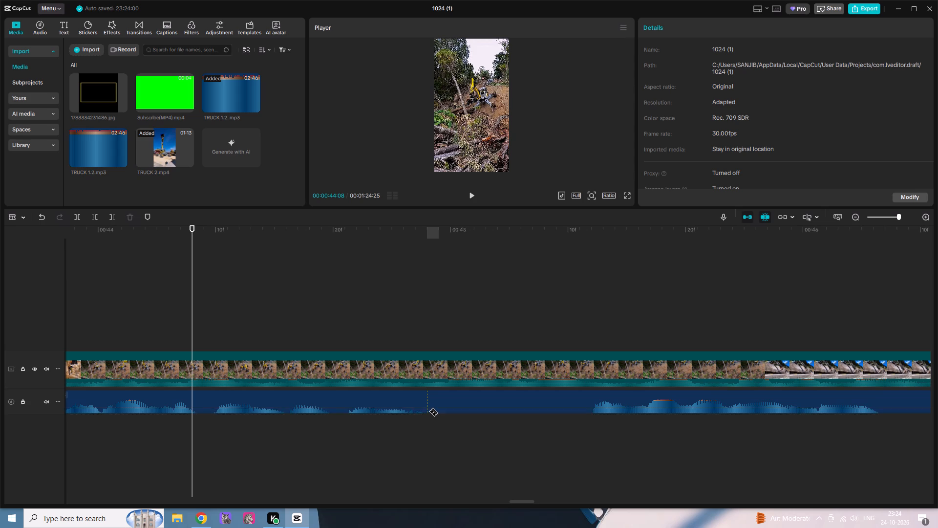
pyautogui.click(428, 411)
pyautogui.click(591, 411)
pyautogui.press('a')
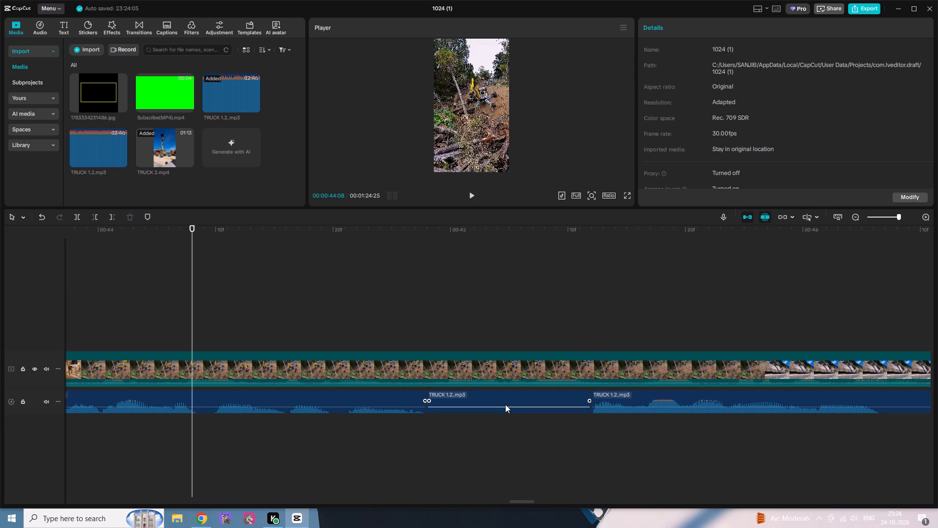
pyautogui.click(505, 404)
pyautogui.rightClick(505, 404)
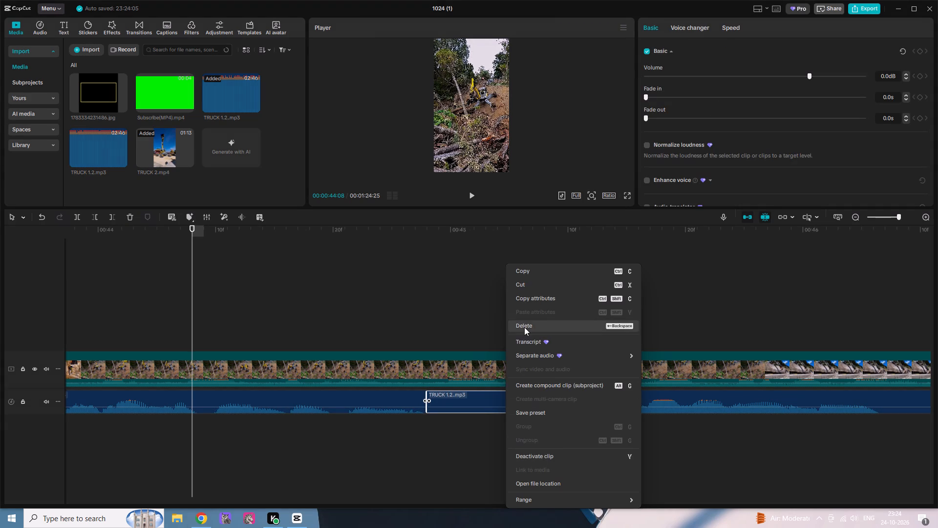
pyautogui.click(524, 327)
pyautogui.rightClick(474, 400)
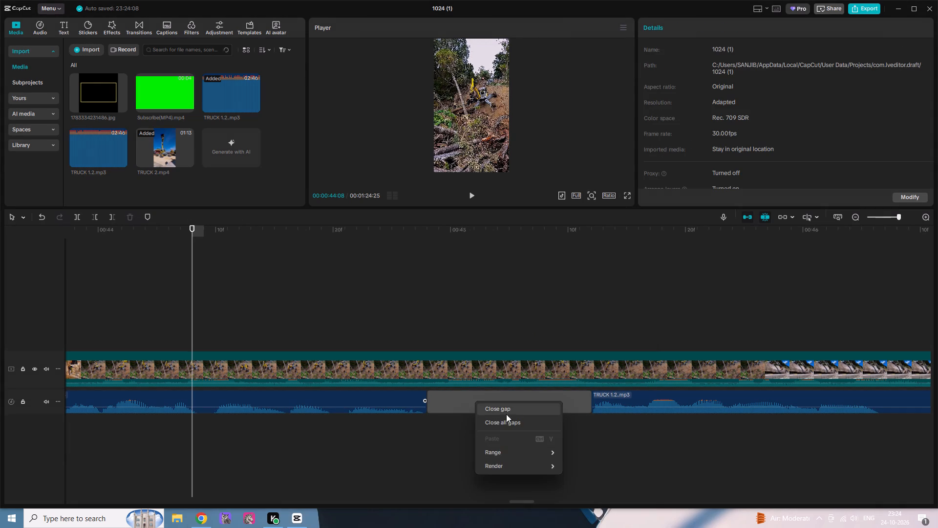
pyautogui.click(509, 423)
# Cut the silent pause between about 45:23 and 45:29 (seconds:frames) out of the audio track and close all gaps.
pyautogui.moveTo(524, 503); pyautogui.dragTo(534, 503)
pyautogui.press('b')
pyautogui.click(363, 414)
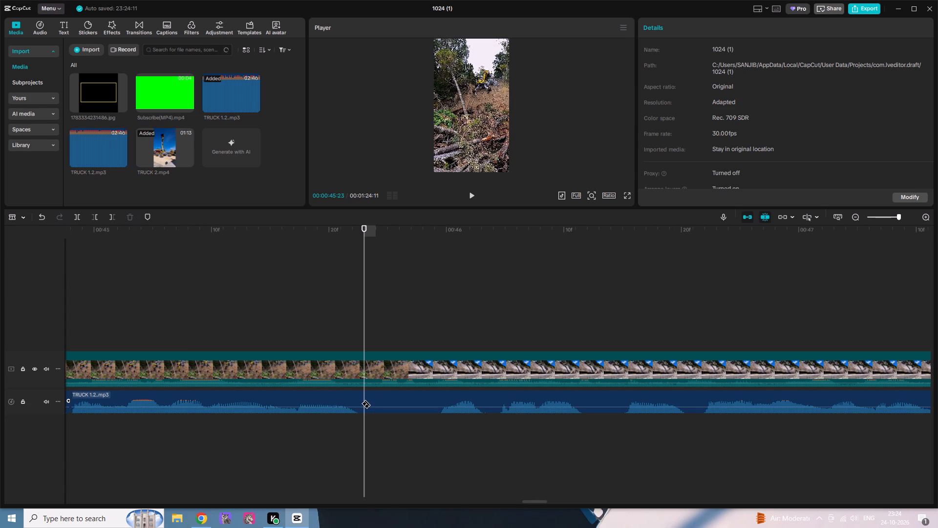
pyautogui.click(369, 400)
pyautogui.click(437, 402)
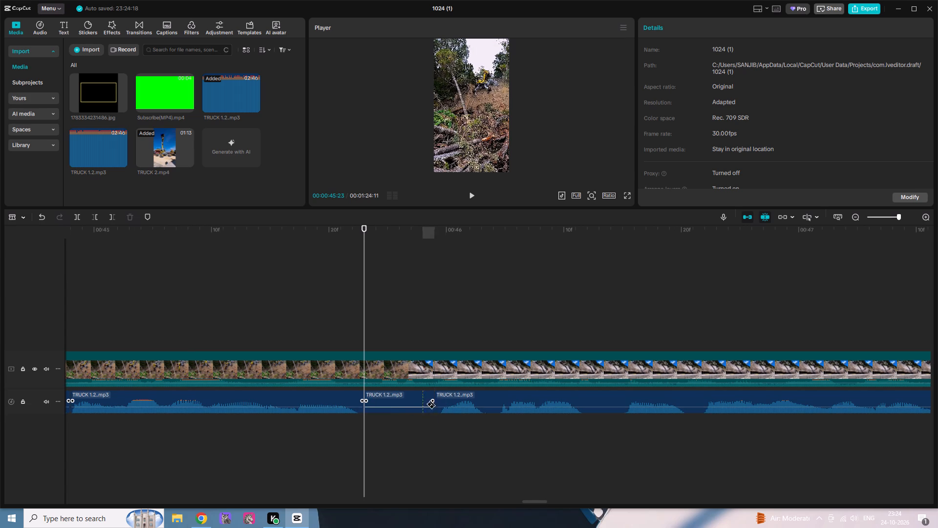
pyautogui.press('a')
pyautogui.click(402, 403)
pyautogui.rightClick(402, 403)
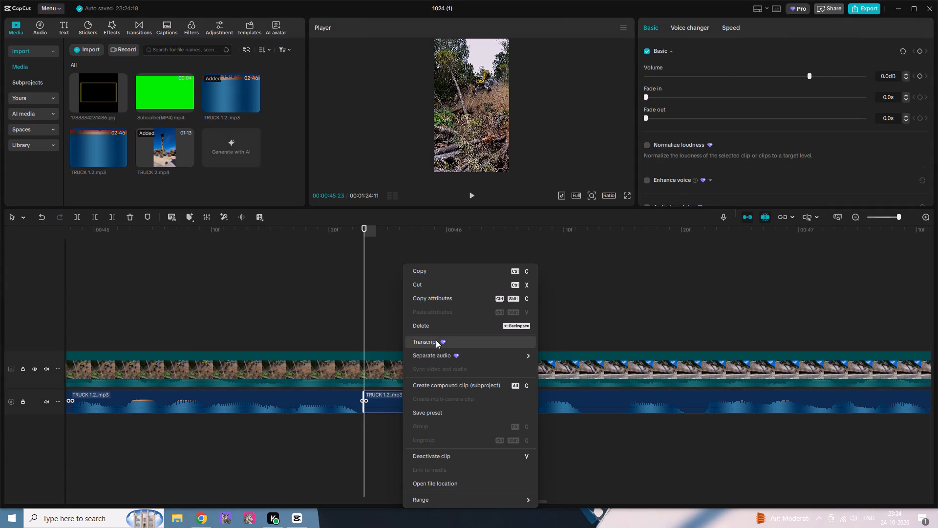
pyautogui.click(434, 329)
pyautogui.rightClick(394, 405)
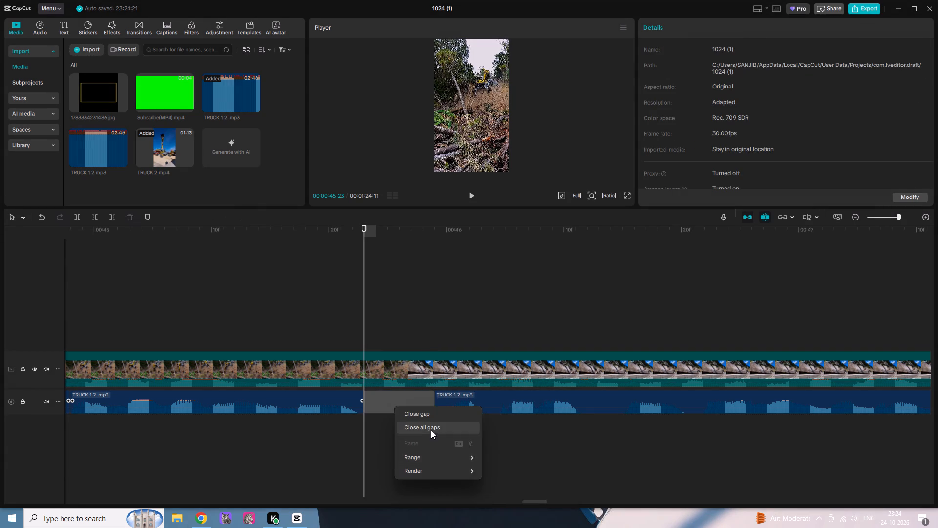
pyautogui.click(431, 430)
# Cut the short pause between about 46:06 and 46:09 (seconds:frames) out of the audio track and close all gaps.
pyautogui.click(529, 503)
pyautogui.press('b')
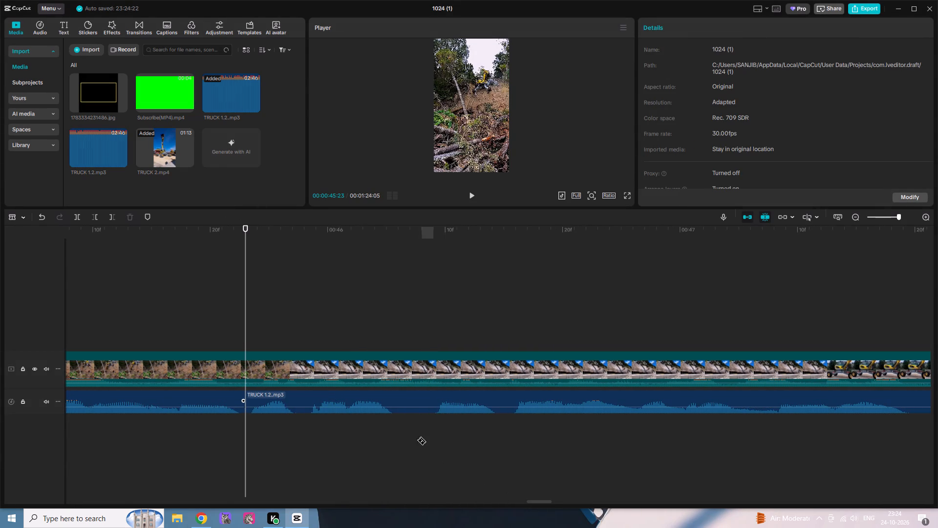
pyautogui.click(396, 409)
pyautogui.click(434, 414)
pyautogui.press('a')
pyautogui.click(414, 412)
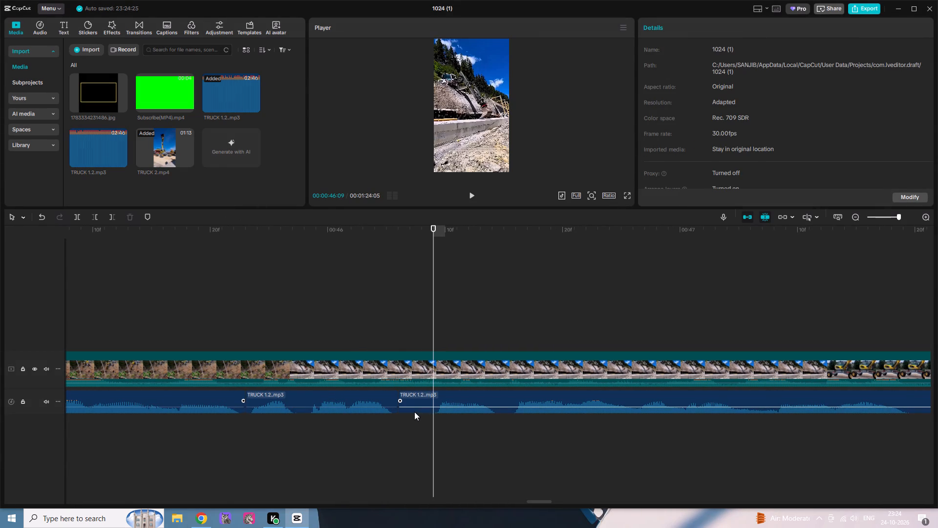
pyautogui.press('b')
pyautogui.click(430, 411)
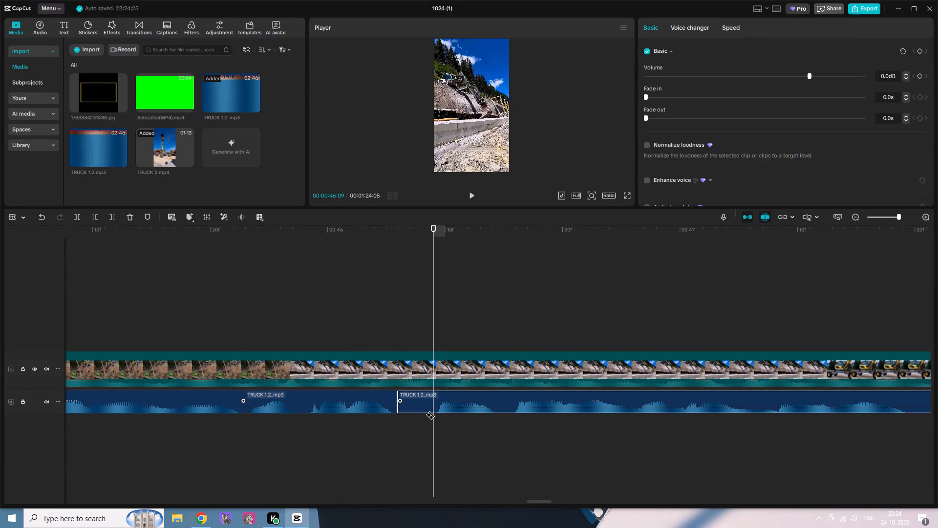
pyautogui.press('a')
pyautogui.click(423, 408)
pyautogui.rightClick(423, 408)
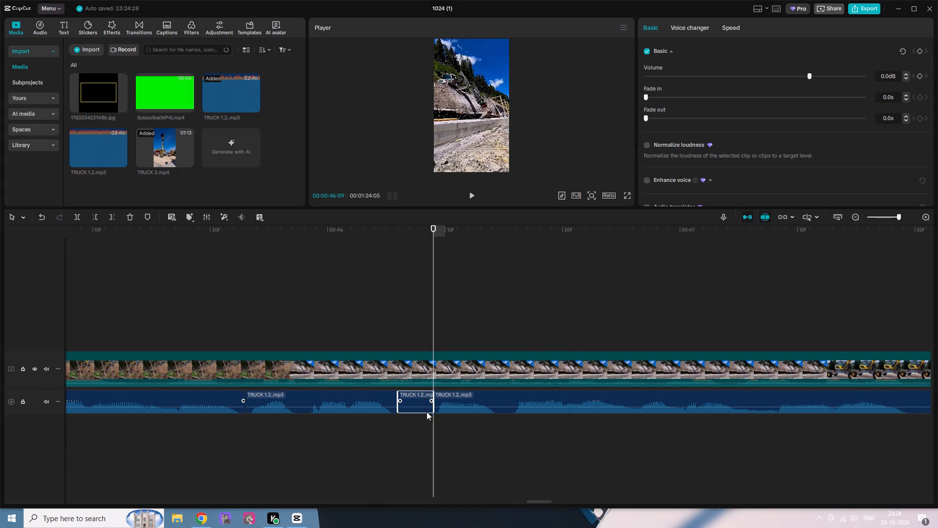
pyautogui.click(461, 330)
pyautogui.rightClick(411, 397)
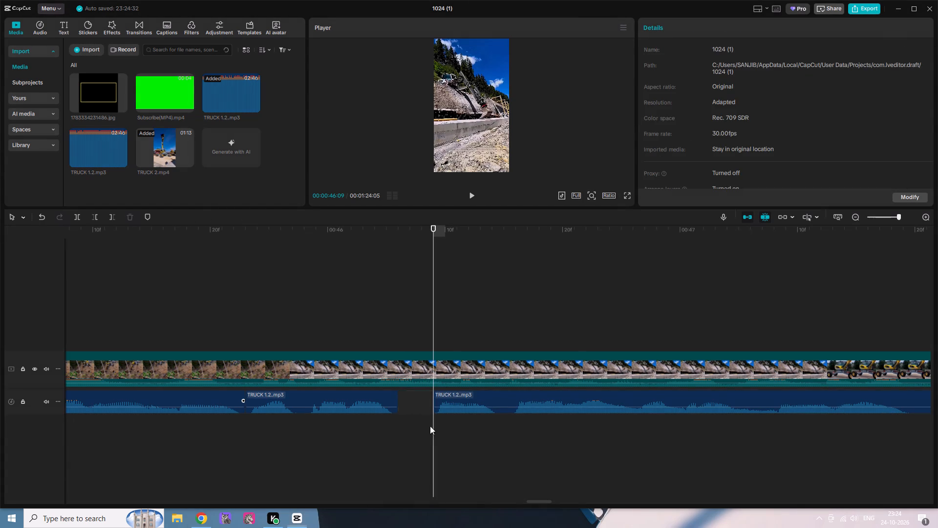
pyautogui.click(452, 417)
# Split off the silent pause between about 47:17 and 47:26 (seconds:frames) in the audio track and delete it.
pyautogui.moveTo(538, 499); pyautogui.dragTo(545, 499)
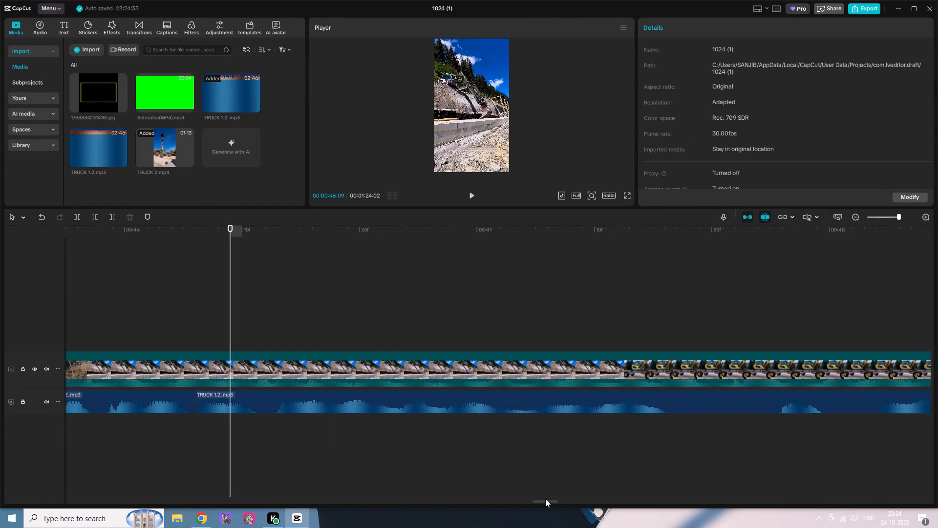
pyautogui.moveTo(545, 499); pyautogui.dragTo(550, 499)
pyautogui.press('b')
pyautogui.click(469, 411)
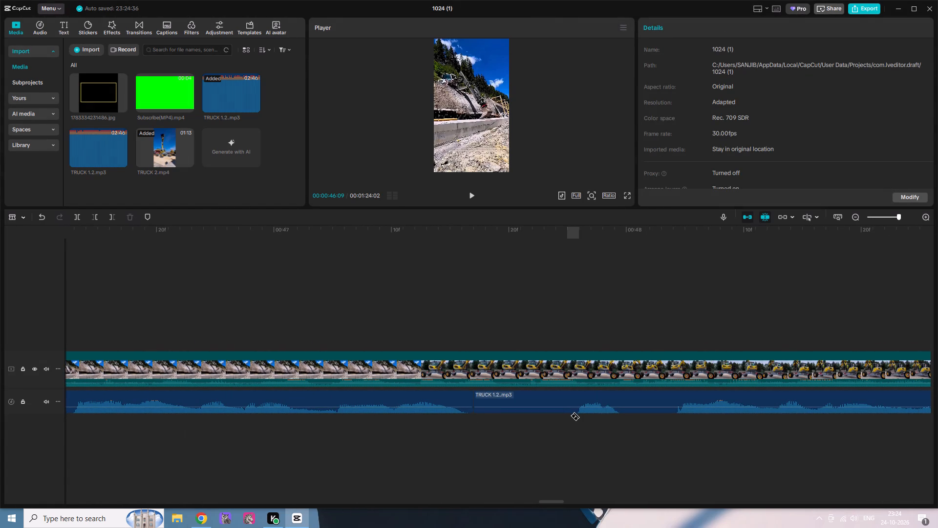
pyautogui.click(574, 412)
pyautogui.press('a')
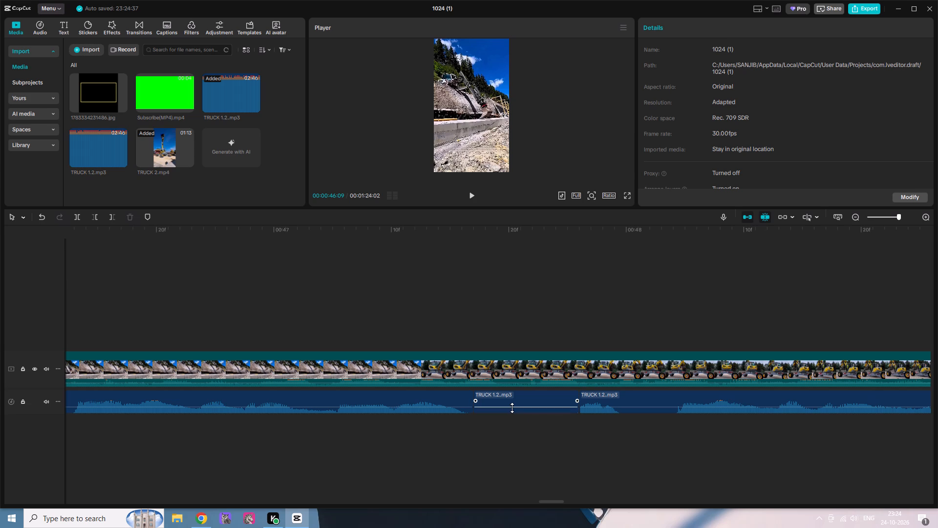
pyautogui.click(512, 408)
pyautogui.rightClick(512, 408)
pyautogui.click(550, 330)
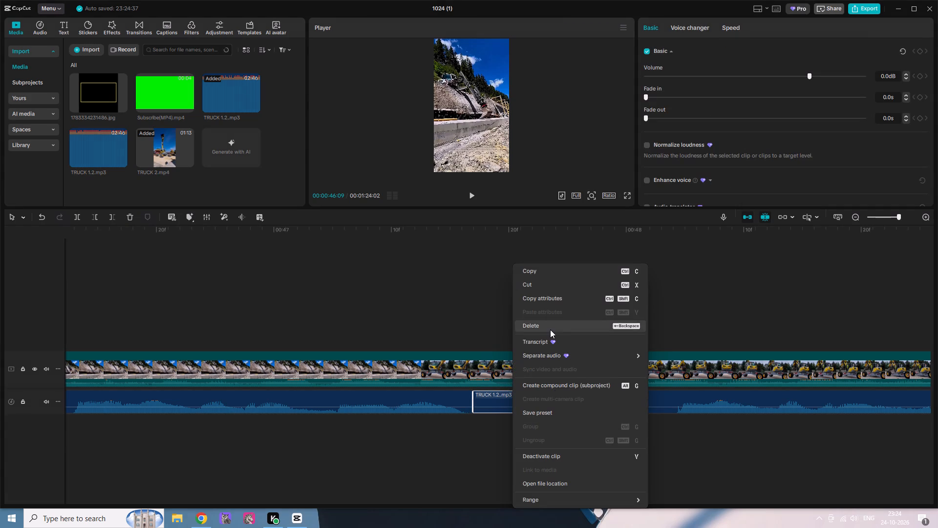
# Split off the short pause between about 48:00 and 48:04 (seconds:frames) in the audio track and delete it.
pyautogui.press('b')
pyautogui.click(625, 410)
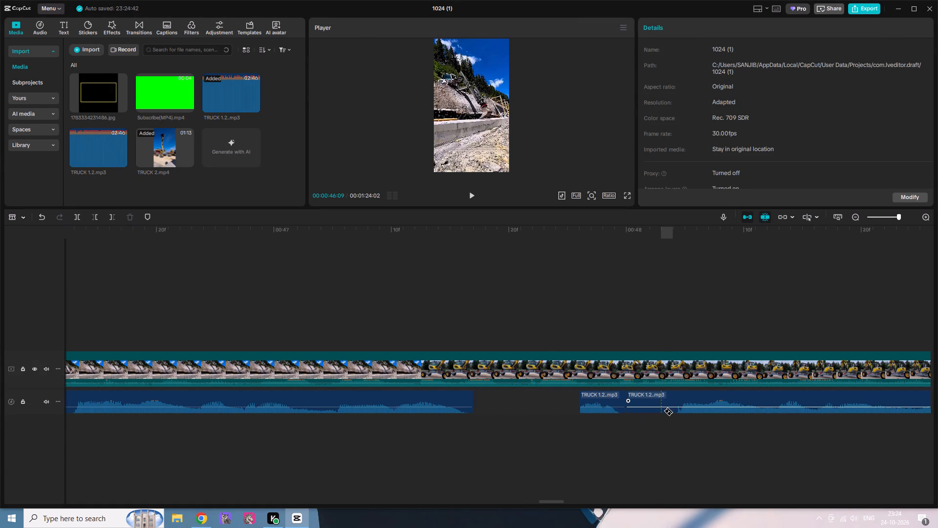
pyautogui.click(671, 411)
pyautogui.press('a')
pyautogui.click(644, 407)
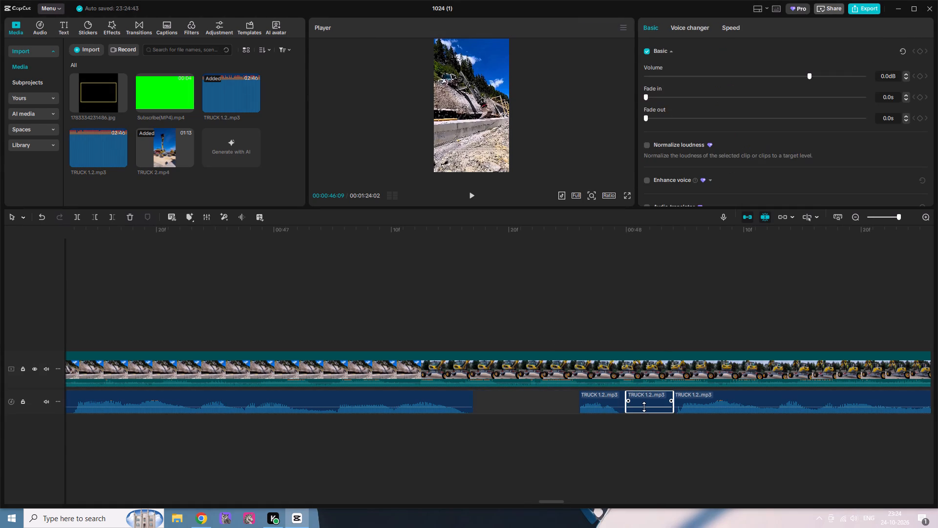
pyautogui.rightClick(644, 407)
pyautogui.click(680, 324)
# Close all gaps in the audio track at about 47:17 and 48:00 (seconds:frames).
pyautogui.rightClick(547, 397)
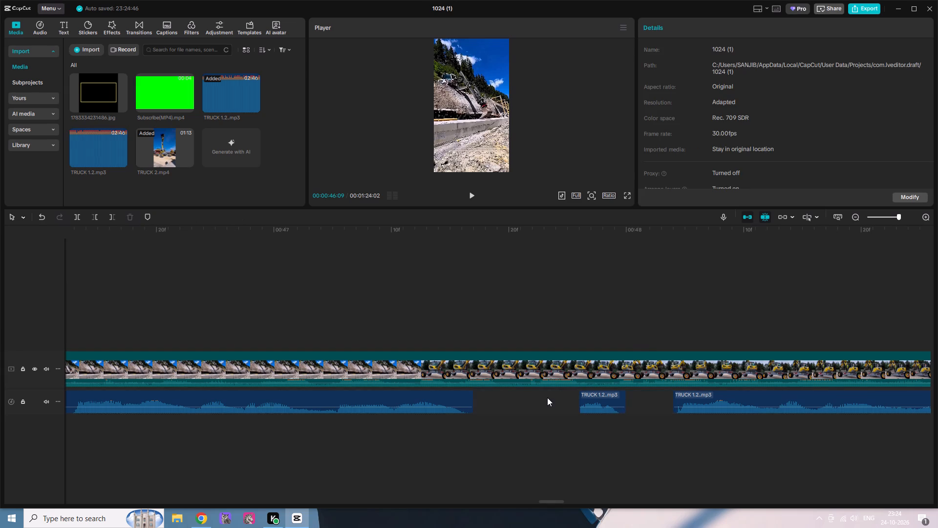
pyautogui.click(586, 422)
# Split the audio track around two silent pauses, at about 50:02, 50:05, 50:12 and 50:25 (seconds:frames).
pyautogui.moveTo(561, 502); pyautogui.dragTo(567, 503)
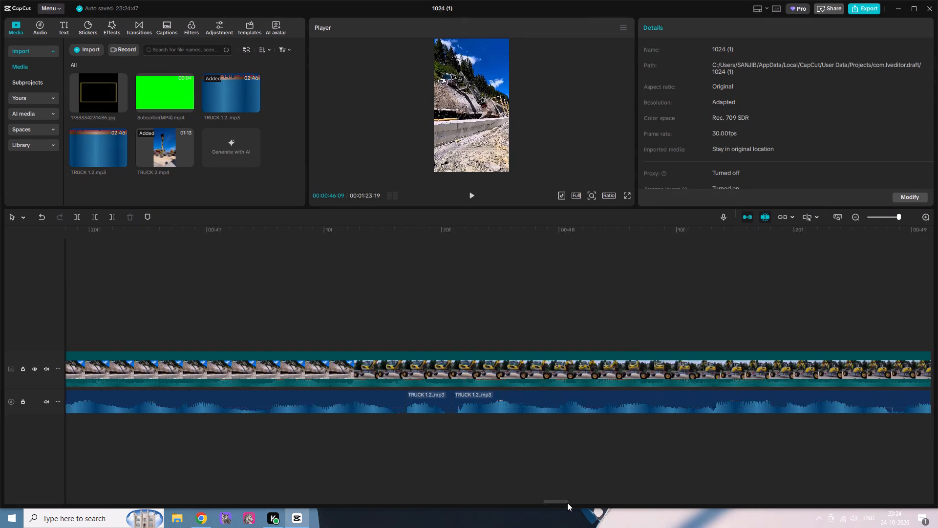
pyautogui.moveTo(567, 503); pyautogui.dragTo(585, 504)
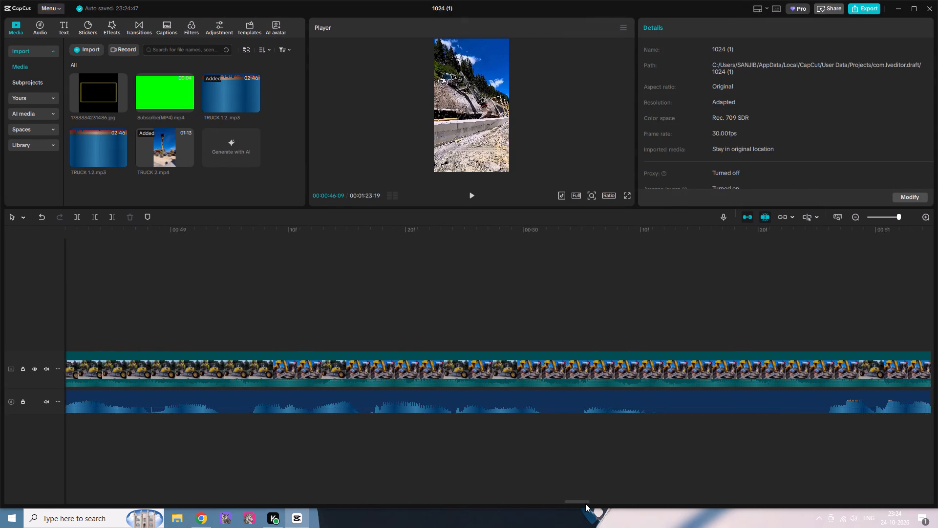
pyautogui.moveTo(585, 504); pyautogui.dragTo(586, 504)
pyautogui.press('b')
pyautogui.click(508, 408)
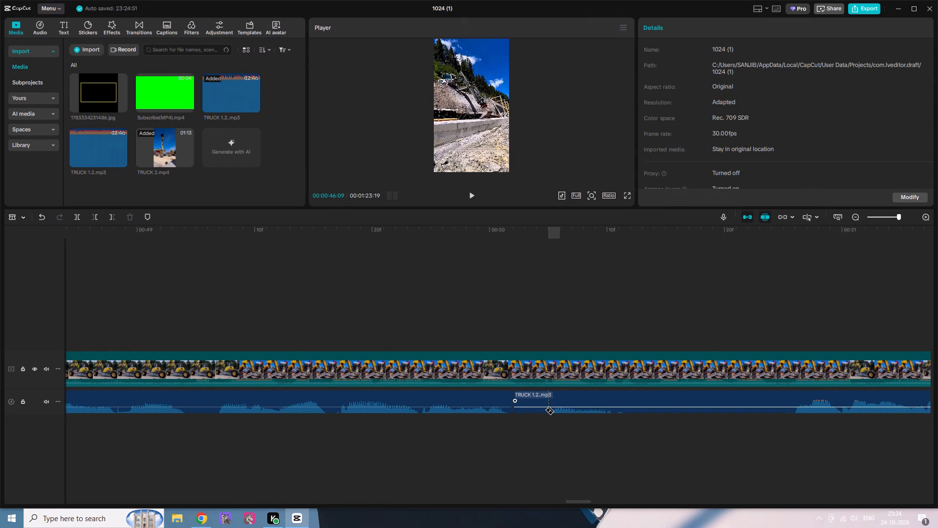
pyautogui.click(545, 410)
pyautogui.click(632, 411)
pyautogui.click(787, 411)
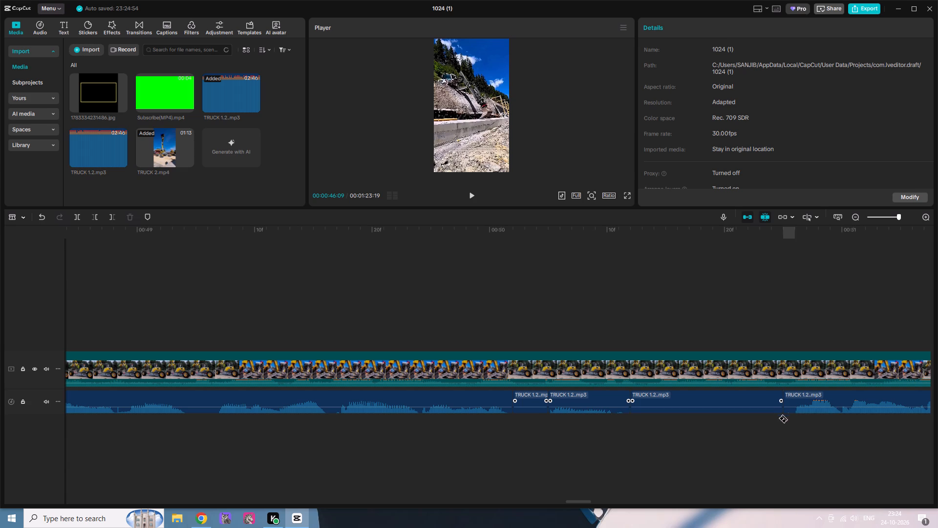
# Delete the silent audio pieces at about 50:02–50:05 and 50:12–50:25 (seconds:frames) and close all gaps.
pyautogui.press('a')
pyautogui.click(539, 403)
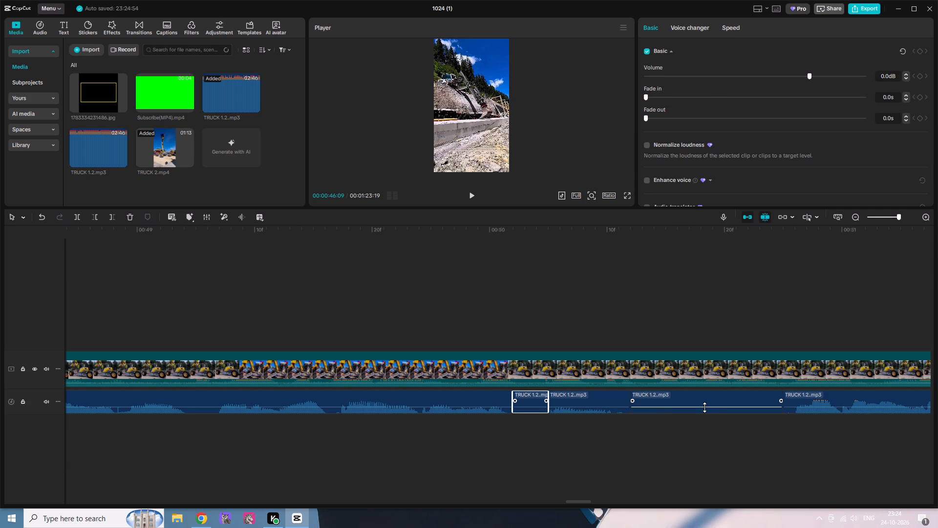
pyautogui.rightClick(704, 407)
pyautogui.click(731, 326)
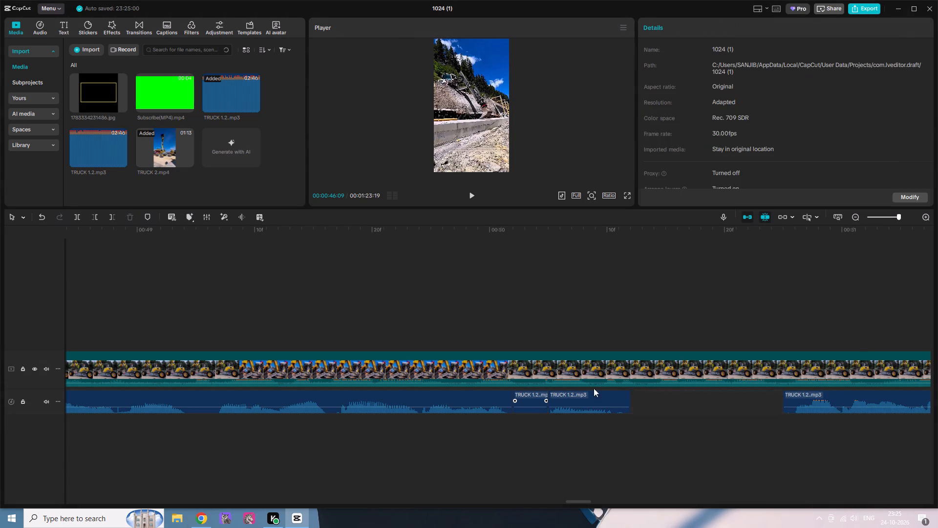
pyautogui.rightClick(529, 405)
pyautogui.click(585, 328)
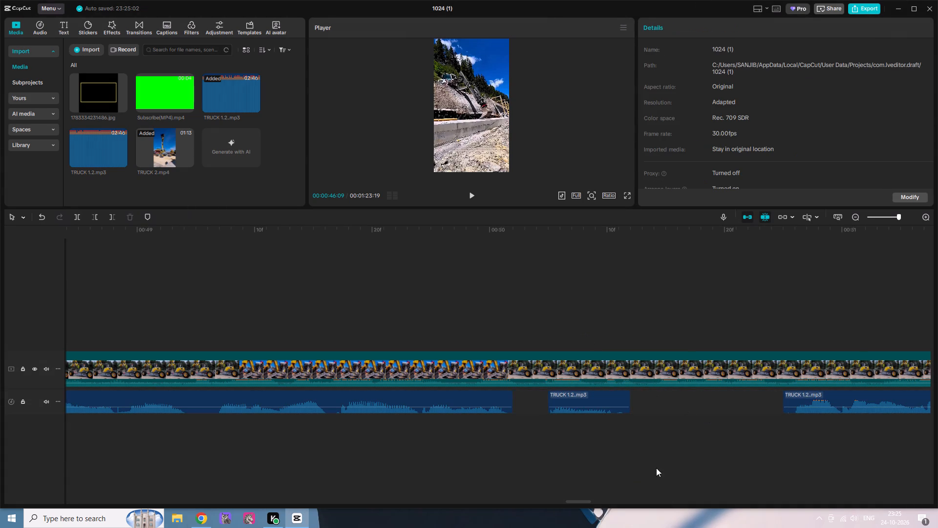
pyautogui.rightClick(689, 398)
pyautogui.click(709, 420)
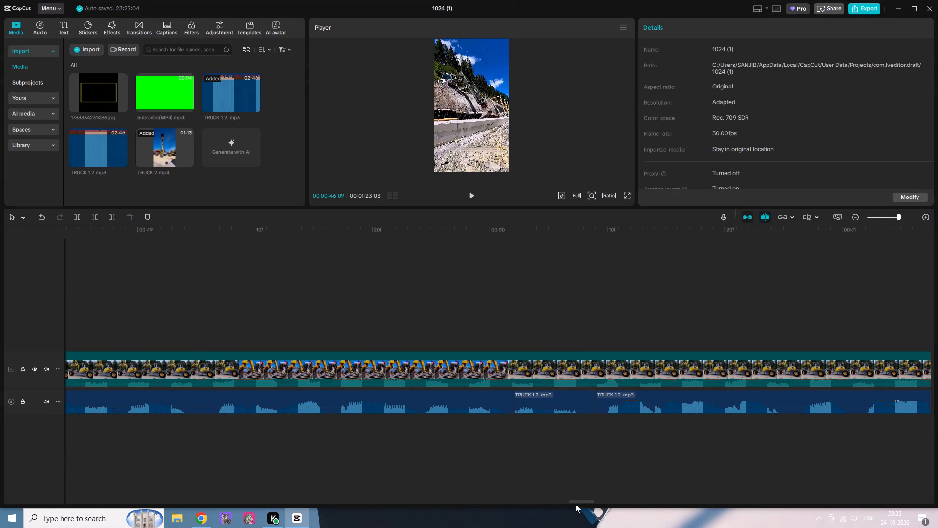
# Cut the silent pause between about 52:18 and 53:01 (seconds:frames) out of the audio track and close the gap.
pyautogui.moveTo(581, 504); pyautogui.dragTo(604, 501)
pyautogui.press('b')
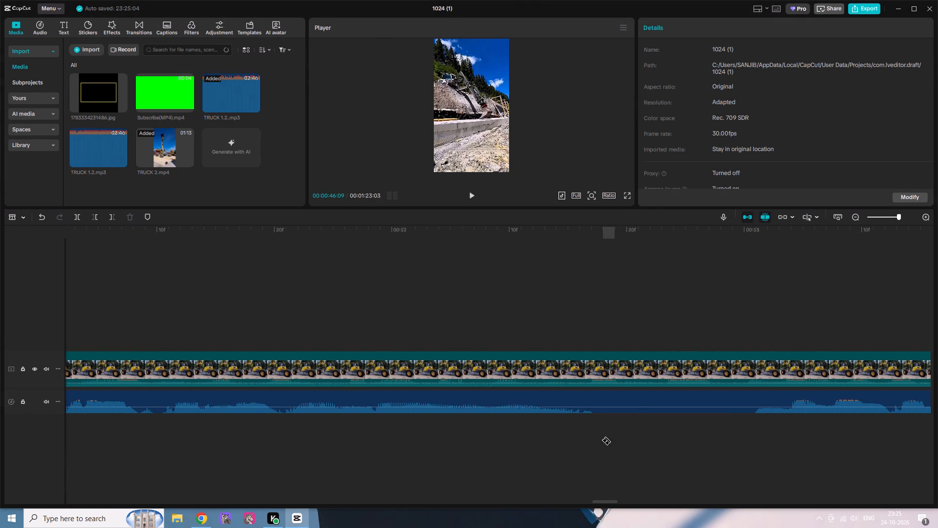
pyautogui.click(598, 417)
pyautogui.click(598, 413)
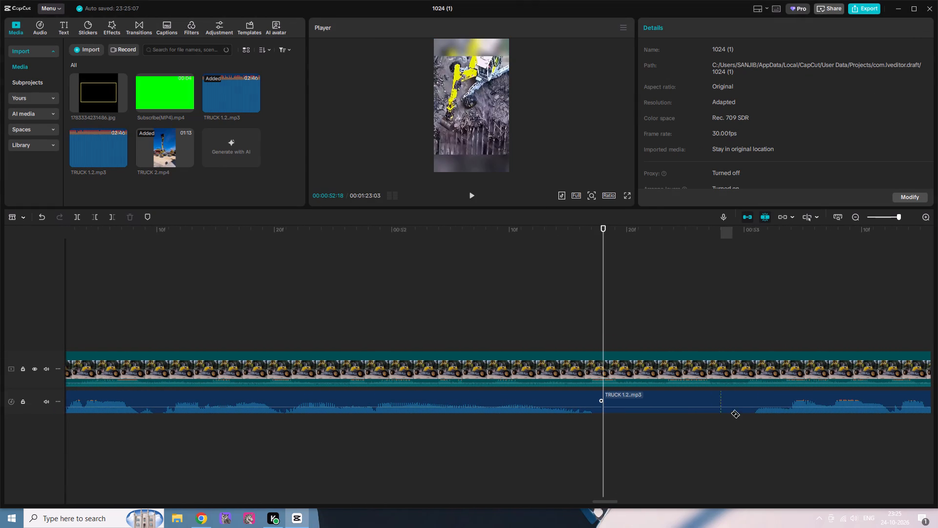
pyautogui.click(750, 412)
pyautogui.press('a')
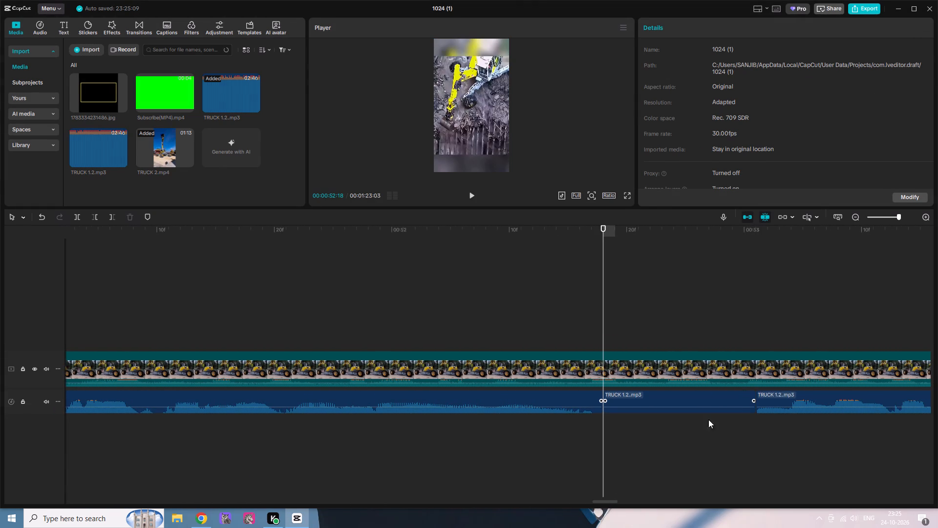
pyautogui.click(677, 398)
pyautogui.rightClick(677, 398)
pyautogui.click(717, 333)
pyautogui.click(717, 330)
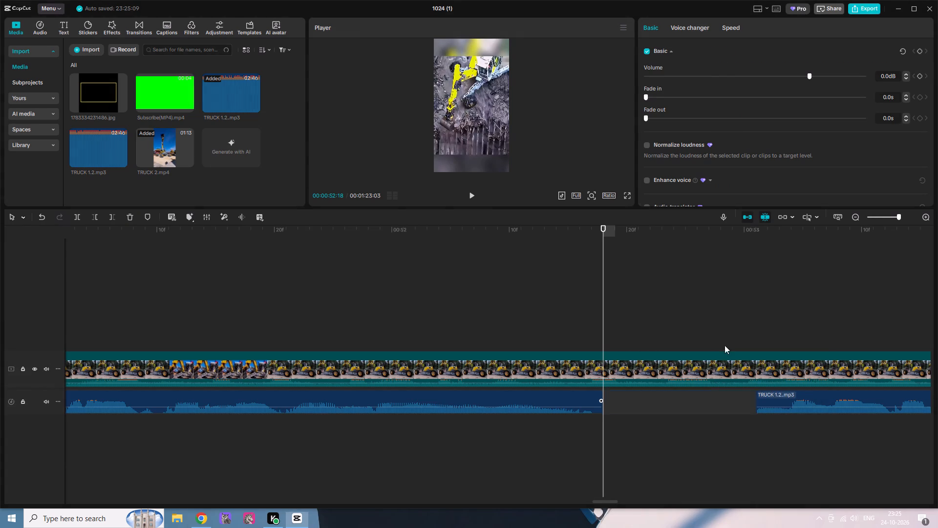
pyautogui.rightClick(636, 415)
pyautogui.rightClick(644, 396)
pyautogui.rightClick(660, 402)
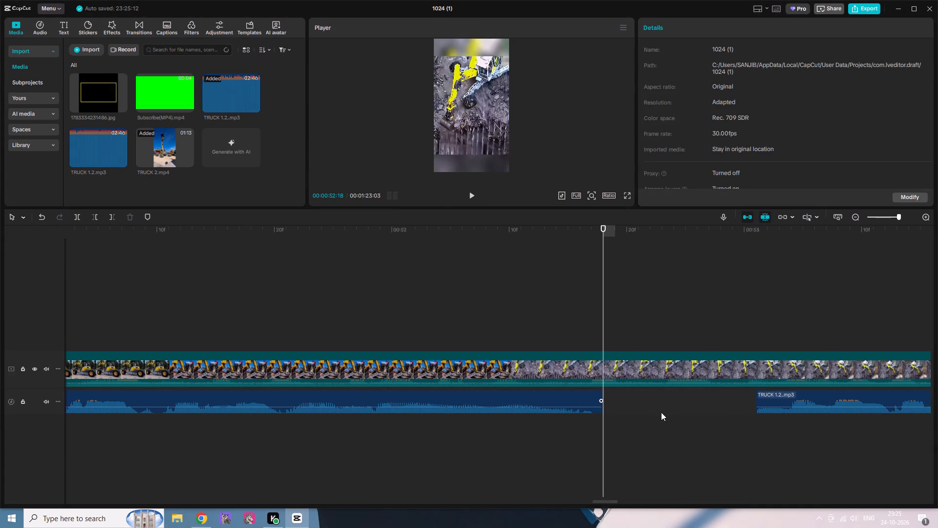
pyautogui.click(692, 418)
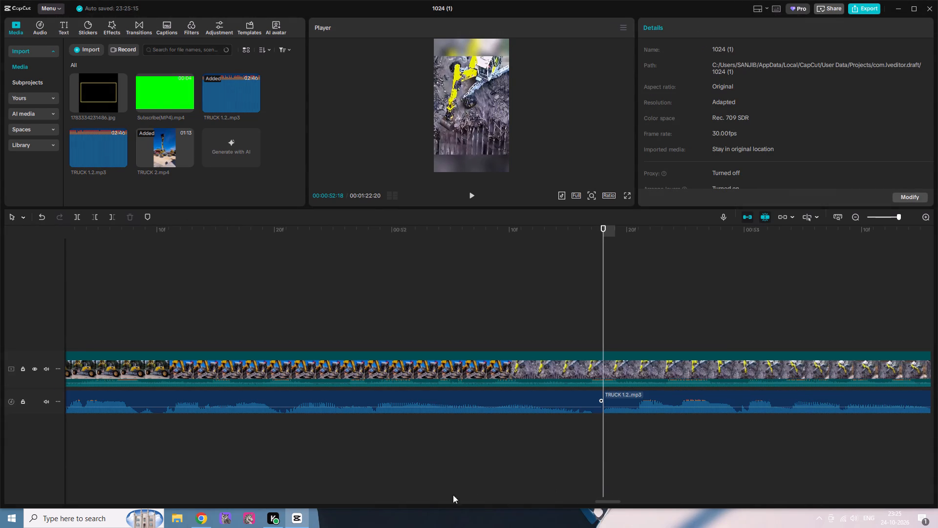
# Cut the short pause between about 53:17 and 53:21 (seconds:frames) out of the audio track and close all gaps.
pyautogui.moveTo(605, 501); pyautogui.dragTo(623, 501)
pyautogui.press('b')
pyautogui.click(326, 413)
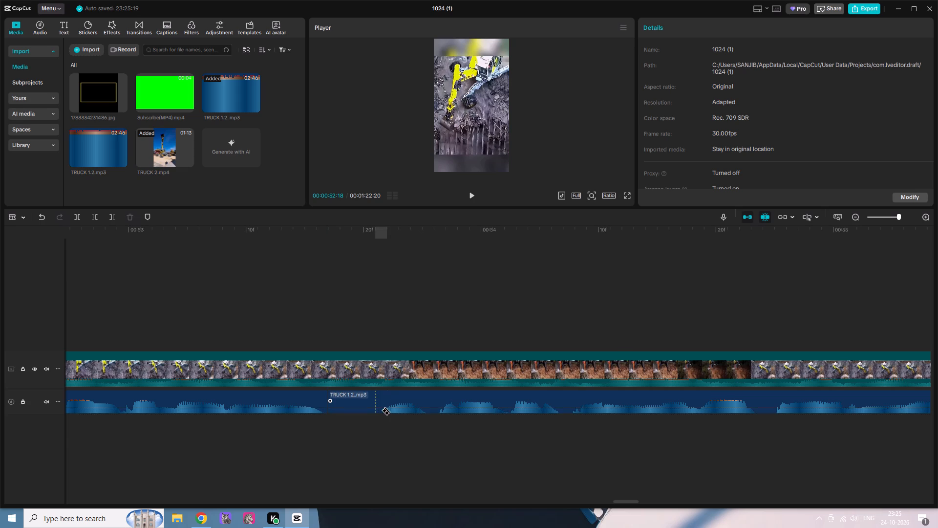
pyautogui.click(378, 411)
pyautogui.press('a')
pyautogui.click(349, 407)
pyautogui.rightClick(349, 407)
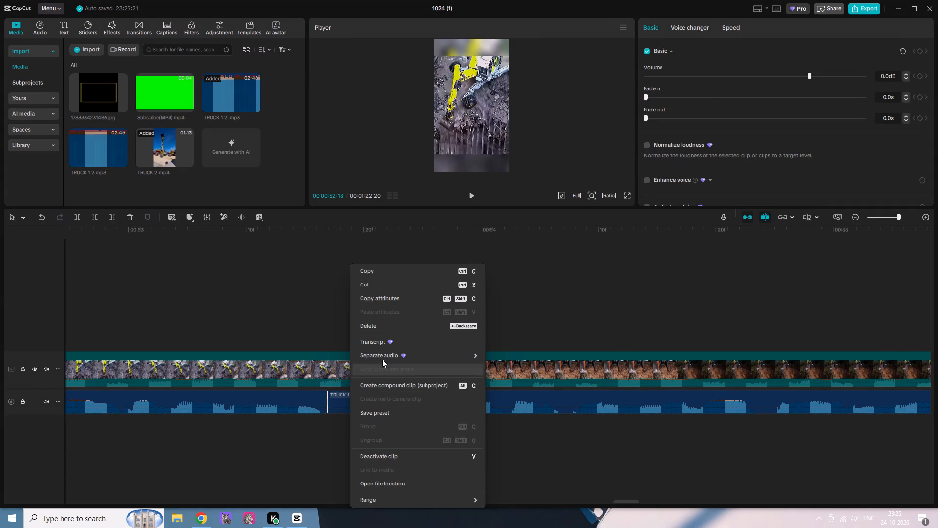
pyautogui.click(382, 330)
pyautogui.rightClick(346, 407)
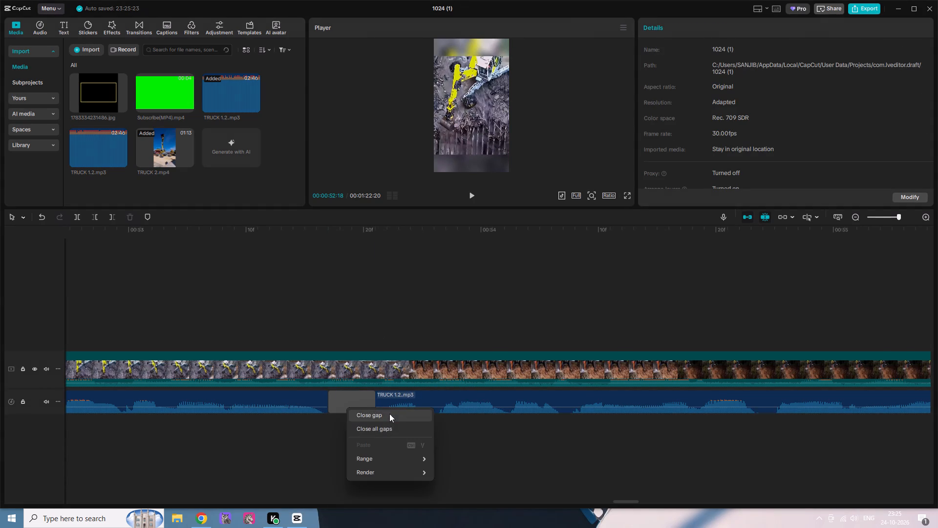
pyautogui.click(390, 429)
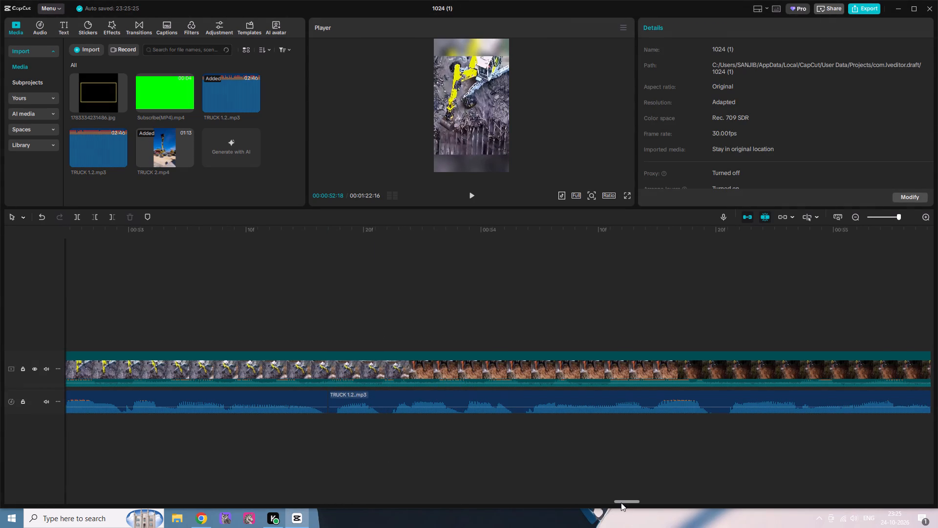
# Cut the silent pause between about 56:14 and 56:27 (seconds:frames) out of the audio track and close all gaps.
pyautogui.moveTo(621, 503); pyautogui.dragTo(647, 503)
pyautogui.press('b')
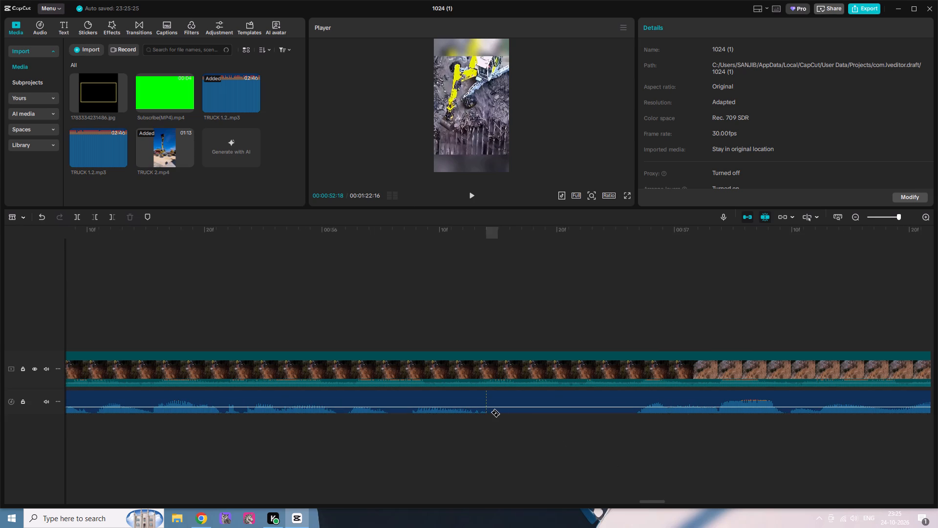
pyautogui.click(490, 412)
pyautogui.click(635, 412)
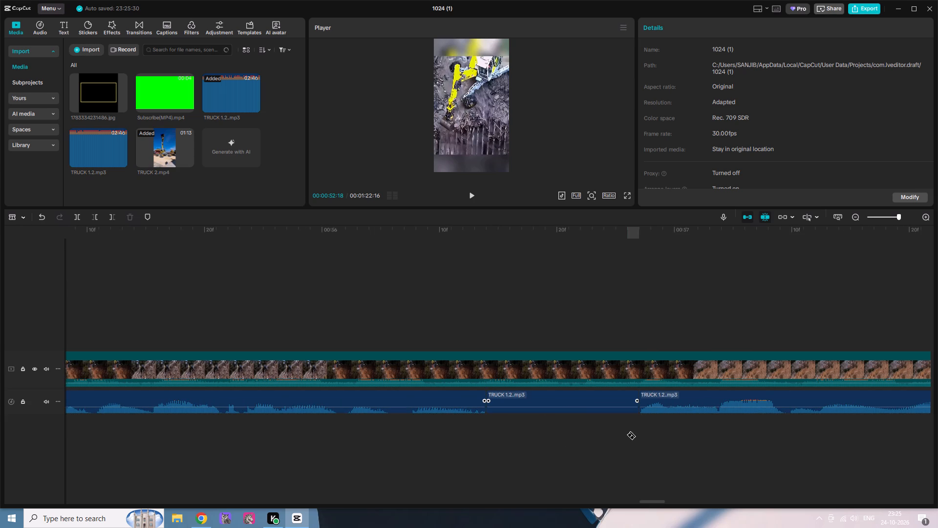
pyautogui.press('a')
pyautogui.click(578, 411)
pyautogui.rightClick(578, 411)
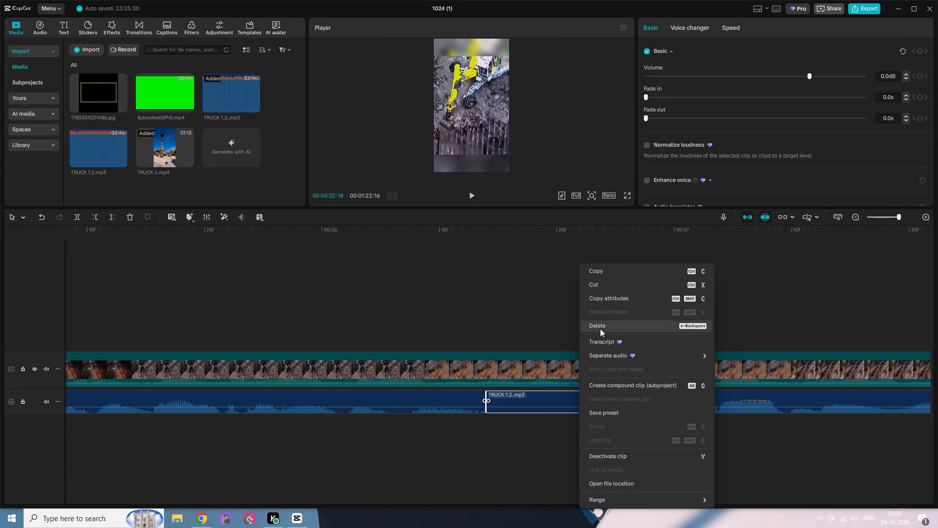
pyautogui.click(600, 329)
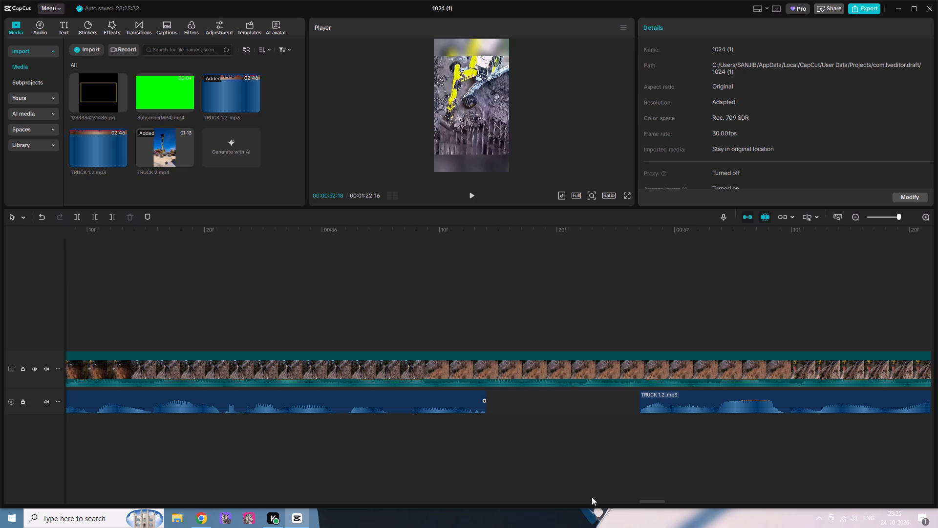
pyautogui.rightClick(602, 403)
pyautogui.click(639, 423)
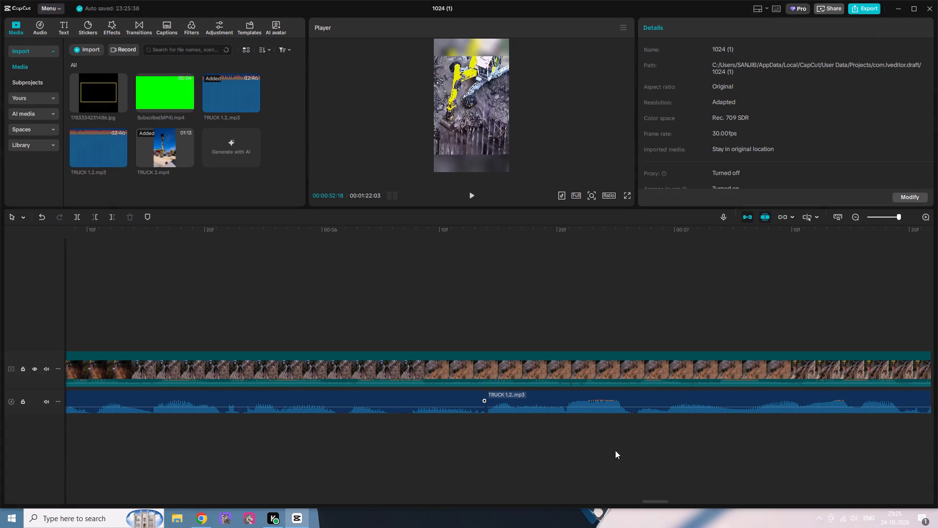
# Split the audio track around two pauses, at about 58:11, 58:19, 58:23 and 58:25 (seconds:frames).
pyautogui.moveTo(658, 504); pyautogui.dragTo(666, 504)
pyautogui.moveTo(658, 501); pyautogui.dragTo(670, 503)
pyautogui.click(670, 503)
pyautogui.moveTo(670, 503); pyautogui.dragTo(678, 503)
pyautogui.press('b')
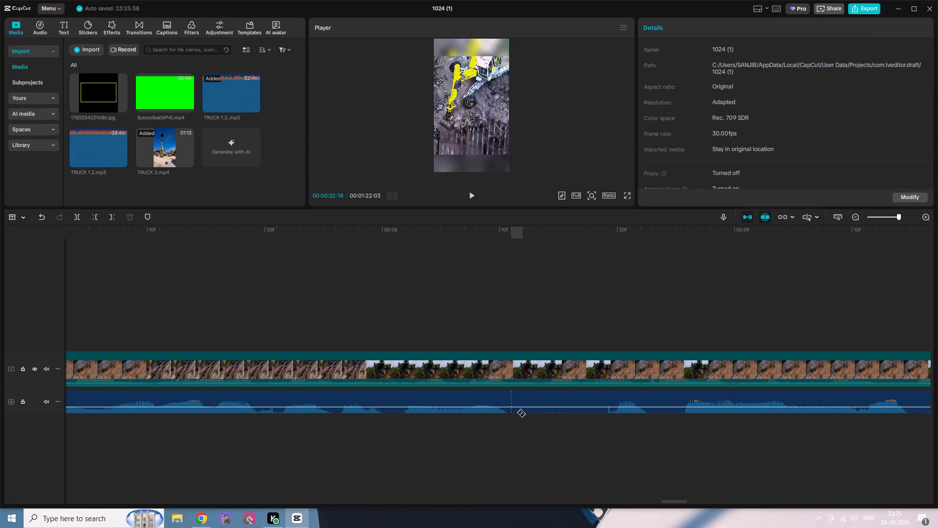
pyautogui.click(514, 412)
pyautogui.click(605, 412)
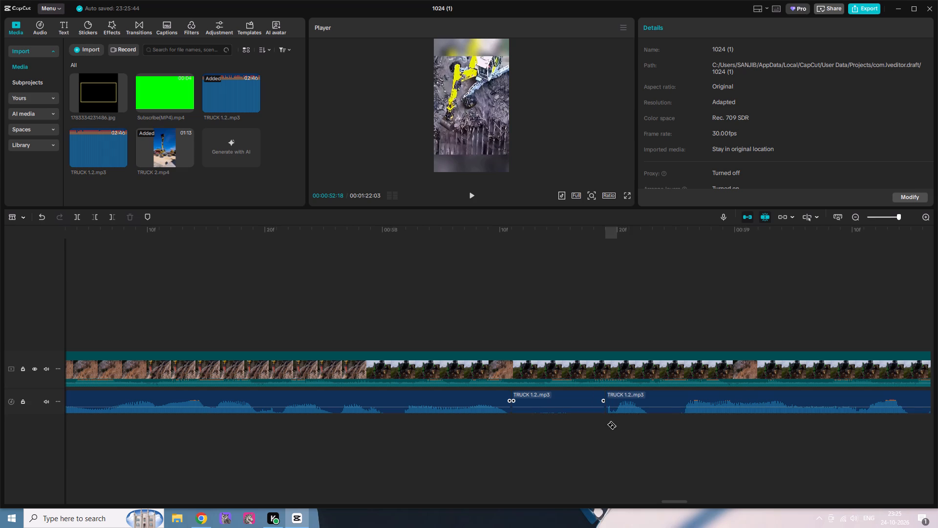
pyautogui.click(652, 410)
pyautogui.click(677, 409)
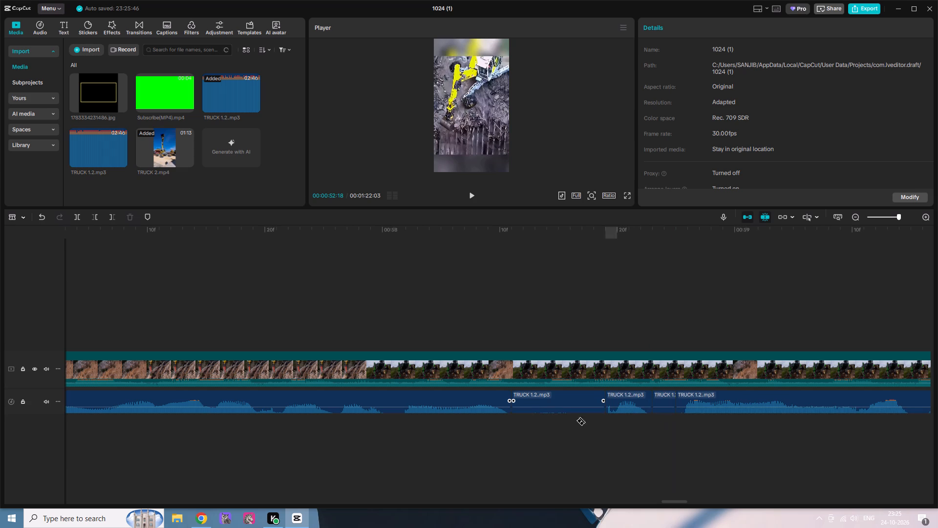
# Delete the silent audio pieces at about 58:11–58:19 and 58:23–58:25 (seconds:frames) and close all gaps.
pyautogui.press('b')
pyautogui.press('a')
pyautogui.click(533, 410)
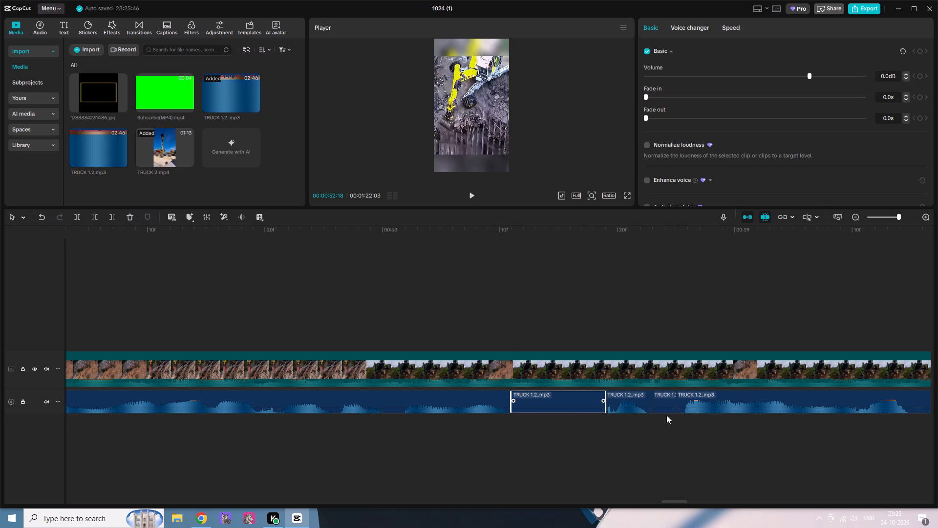
pyautogui.rightClick(584, 408)
pyautogui.click(615, 329)
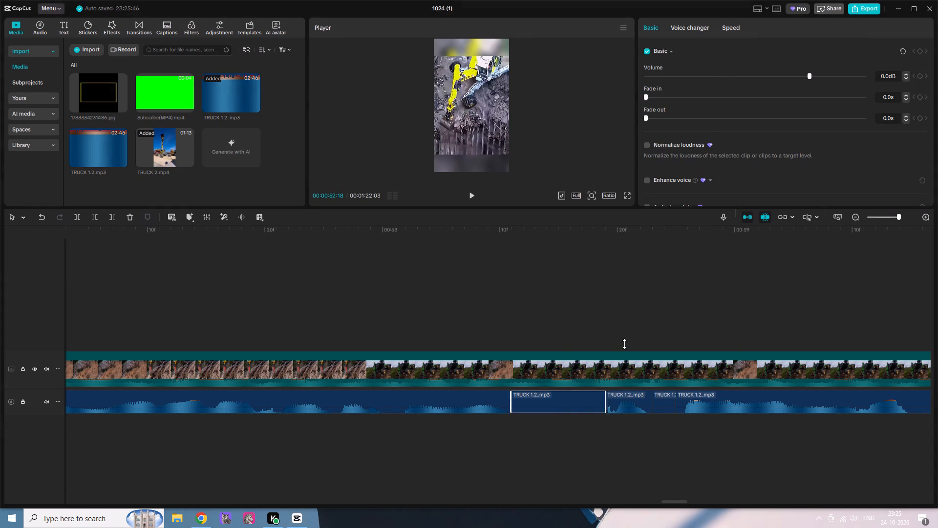
pyautogui.click(662, 405)
pyautogui.rightClick(662, 405)
pyautogui.click(687, 323)
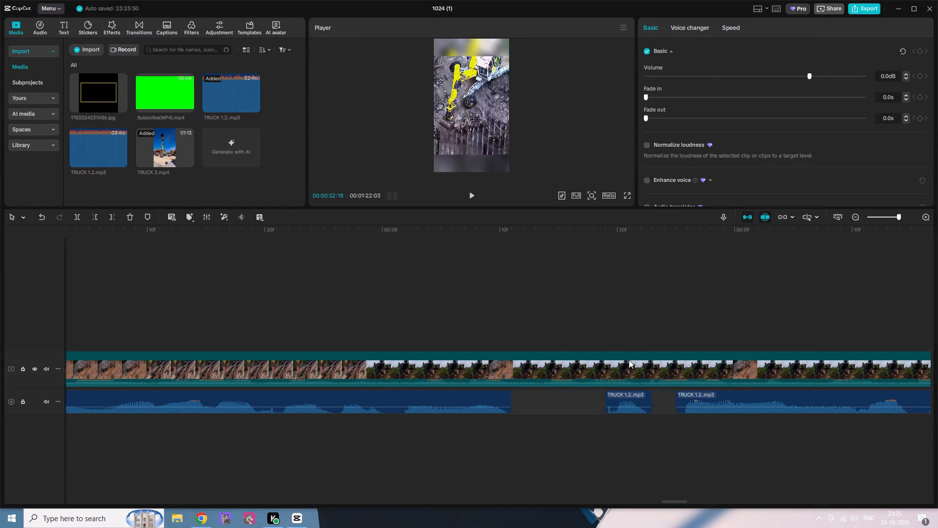
pyautogui.rightClick(576, 391)
pyautogui.rightClick(575, 407)
pyautogui.moveTo(580, 400); pyautogui.dragTo(582, 408, button='right')
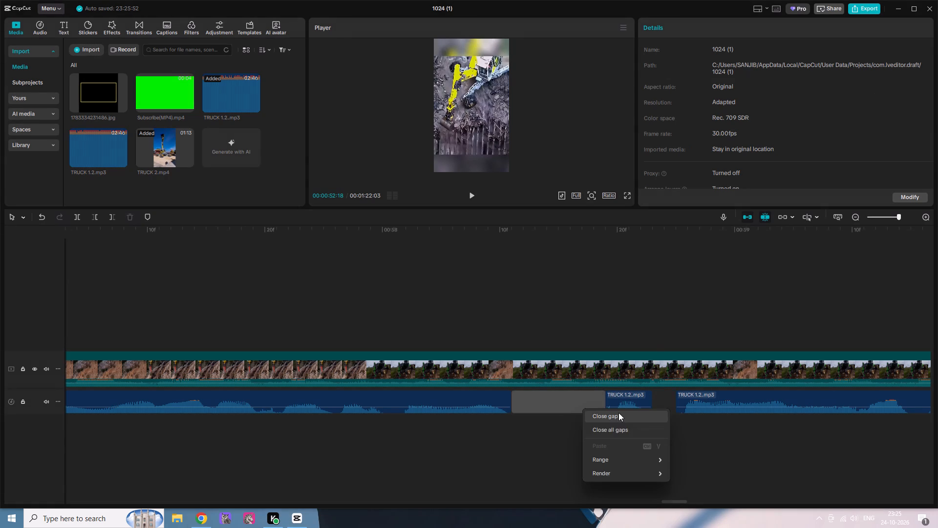
pyautogui.click(619, 430)
# Split off the silent pause between about 59:22 and 1:00:00 in the audio track and delete it.
pyautogui.moveTo(680, 500); pyautogui.dragTo(684, 500)
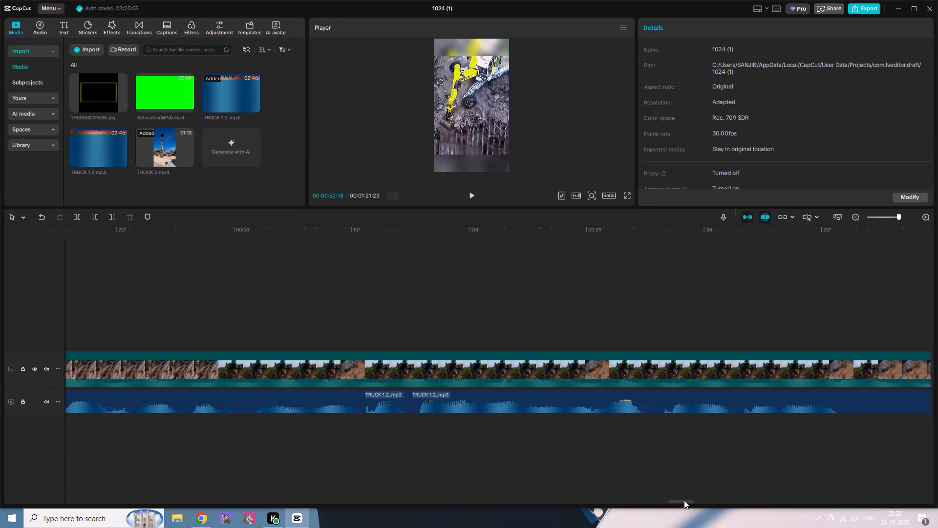
pyautogui.moveTo(684, 500); pyautogui.dragTo(693, 500)
pyautogui.press('b')
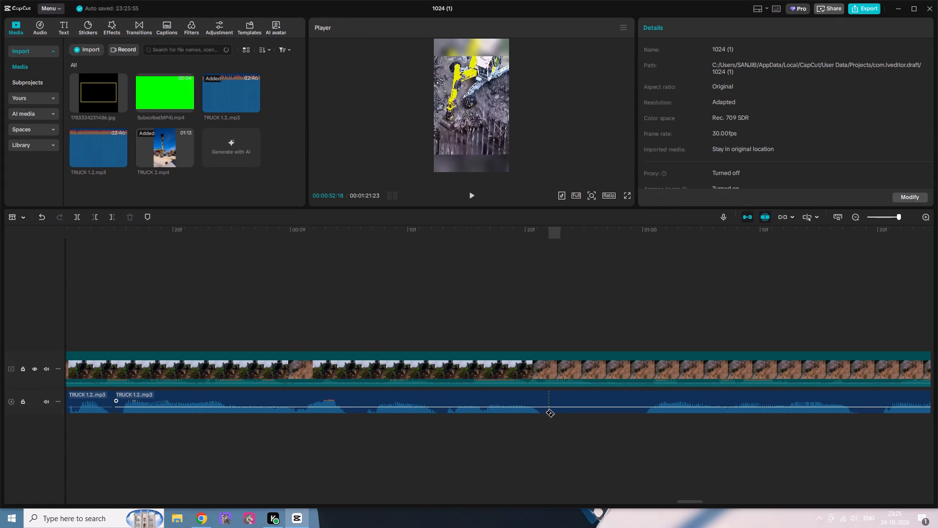
pyautogui.click(545, 412)
pyautogui.click(641, 414)
pyautogui.press('b')
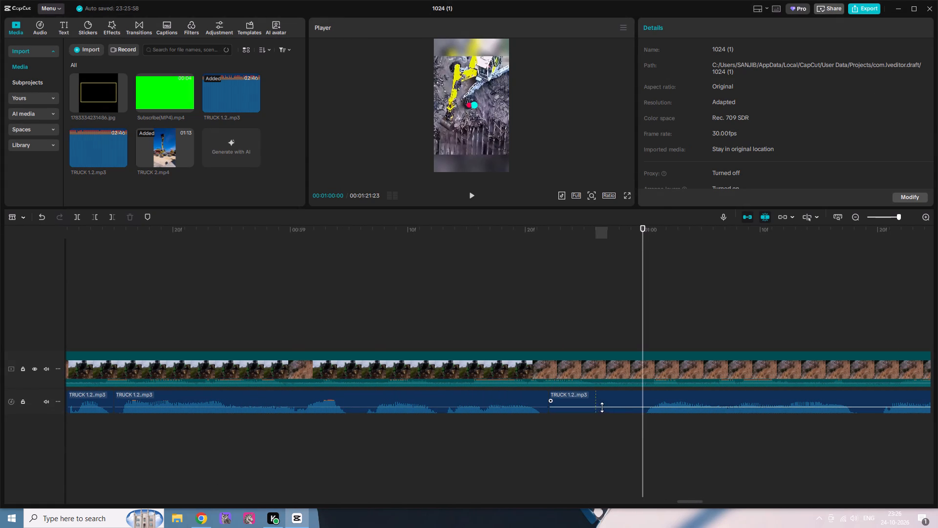
pyautogui.click(644, 408)
pyautogui.press('a')
pyautogui.click(611, 404)
pyautogui.rightClick(611, 404)
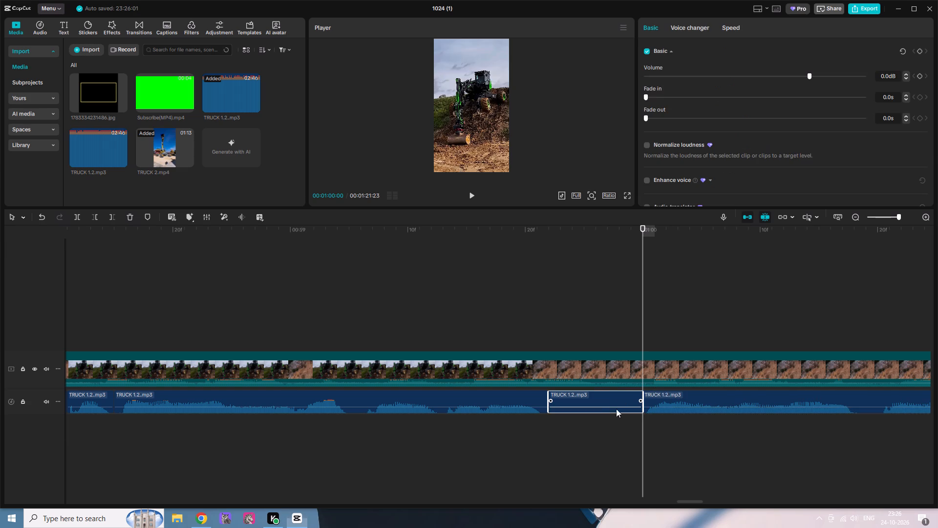
pyautogui.click(642, 330)
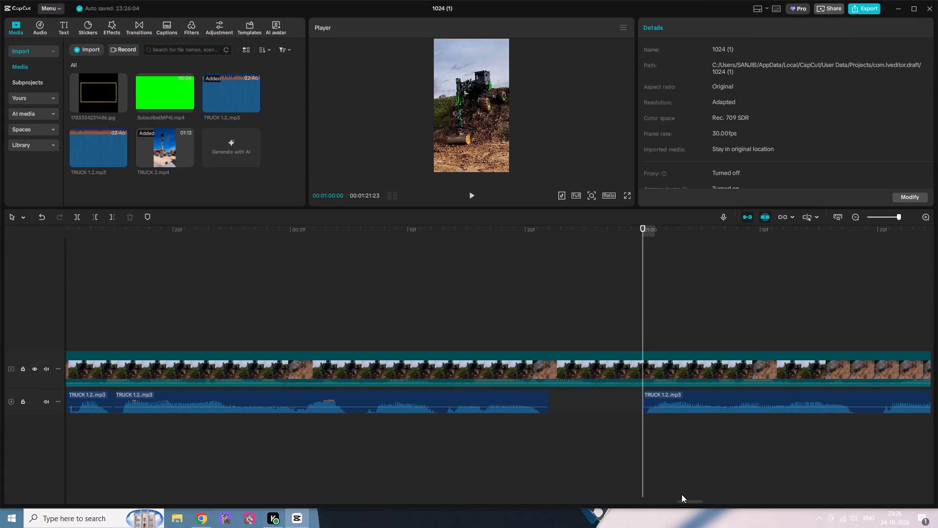
# Close all gaps in the audio track, starting from the empty stretch at about 59:22–1:00:00.
pyautogui.rightClick(591, 397)
pyautogui.click(624, 416)
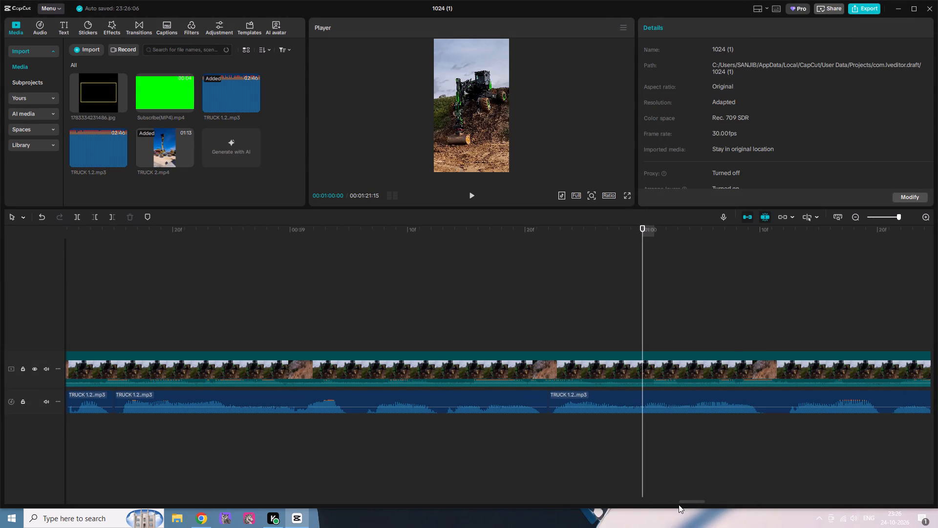
# Cut the silent pause between about 1:01:04 and 1:01:17 (minutes:seconds:frames) out of the audio track and close all gaps.
pyautogui.moveTo(685, 504); pyautogui.dragTo(705, 502)
pyautogui.press('b')
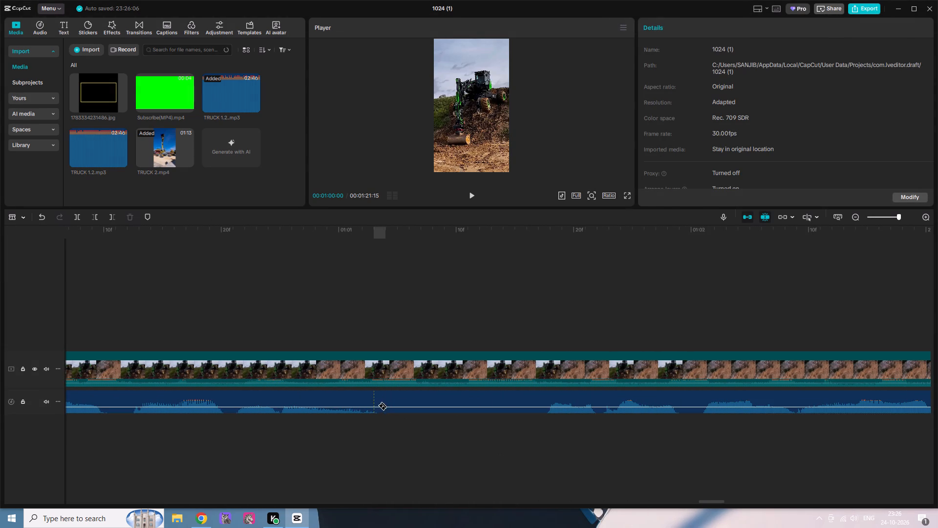
pyautogui.click(382, 409)
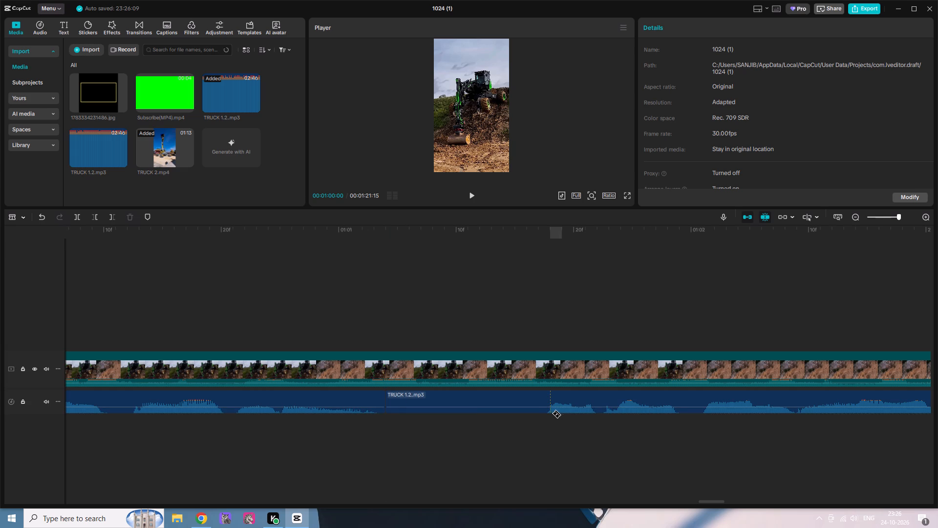
pyautogui.click(542, 414)
pyautogui.rightClick(458, 402)
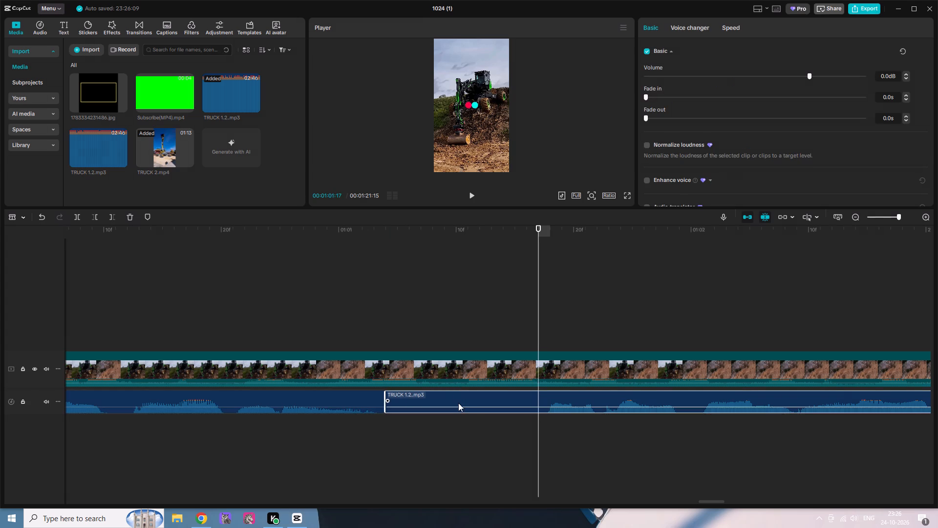
pyautogui.click(426, 425)
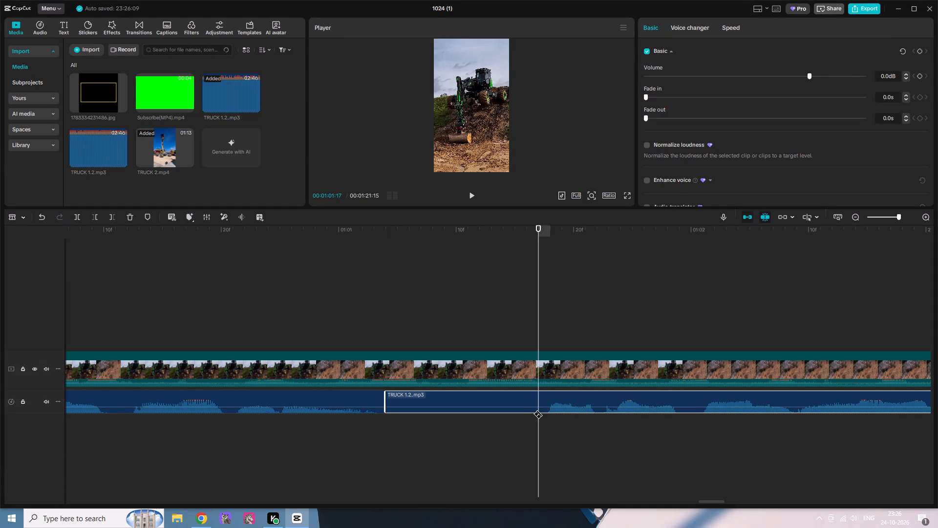
pyautogui.click(540, 409)
pyautogui.rightClick(470, 401)
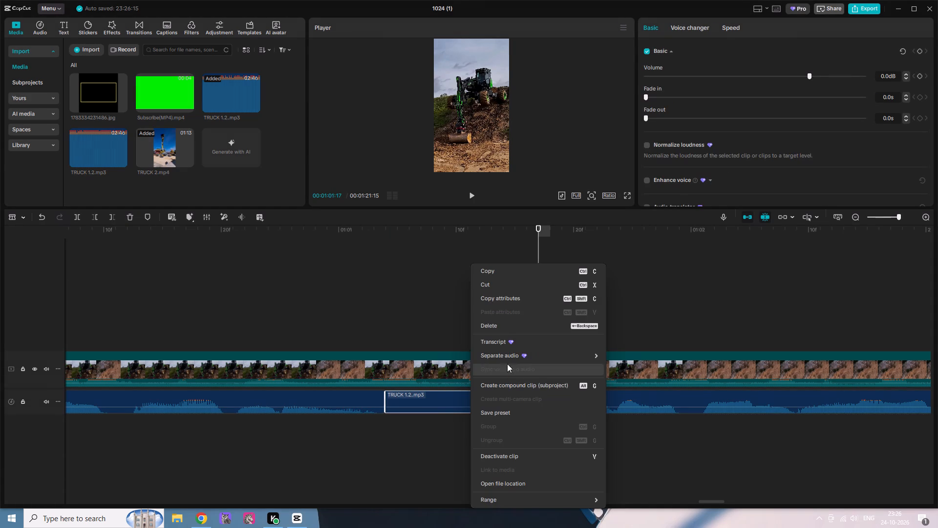
pyautogui.click(509, 330)
pyautogui.rightClick(496, 409)
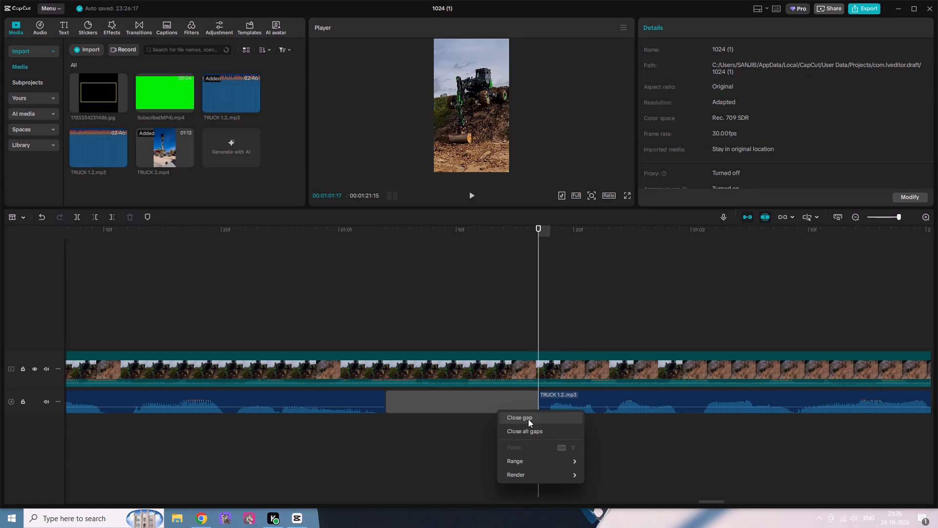
pyautogui.click(531, 429)
# Cut the silent pause between about 1:02:21 and 1:03:02 (minutes:seconds:frames) out of the audio track and close all gaps.
pyautogui.moveTo(714, 500); pyautogui.dragTo(725, 500)
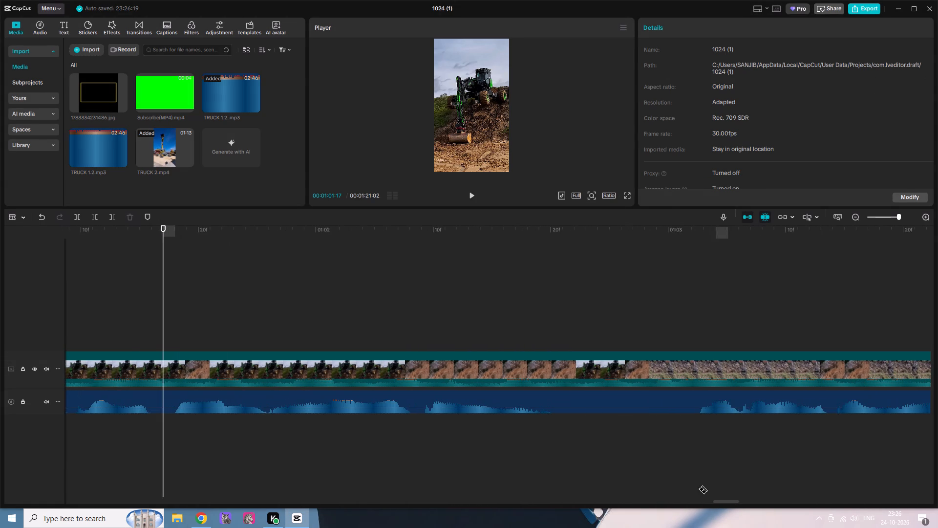
pyautogui.press('b')
pyautogui.click(557, 411)
pyautogui.click(689, 409)
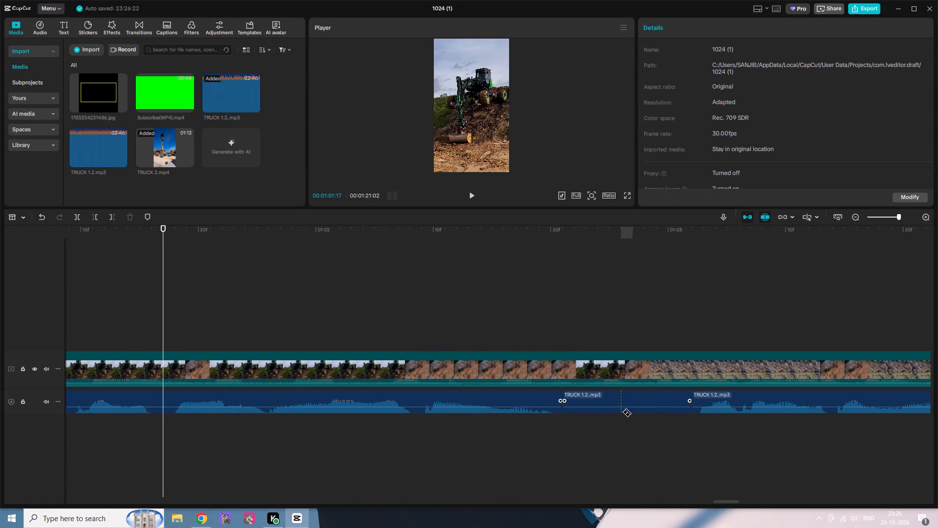
pyautogui.press('a')
pyautogui.click(612, 406)
pyautogui.rightClick(612, 406)
pyautogui.click(647, 328)
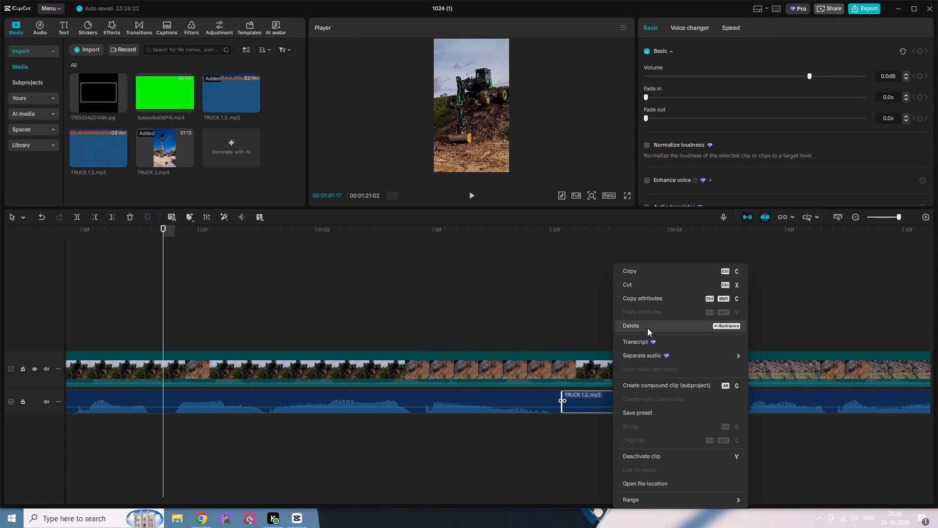
pyautogui.rightClick(653, 399)
pyautogui.click(693, 418)
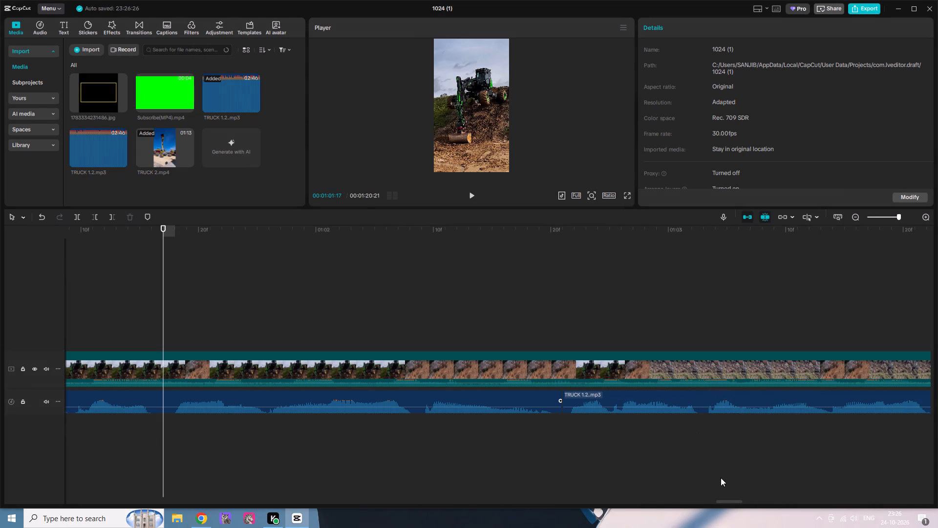
# Split the audio track around three pauses, at about 1:05:07, 1:05:14, 1:05:23, 1:05:27, 1:06:00 and 1:06:04 (minutes:seconds:frames).
pyautogui.moveTo(733, 501); pyautogui.dragTo(750, 503)
pyautogui.press('b')
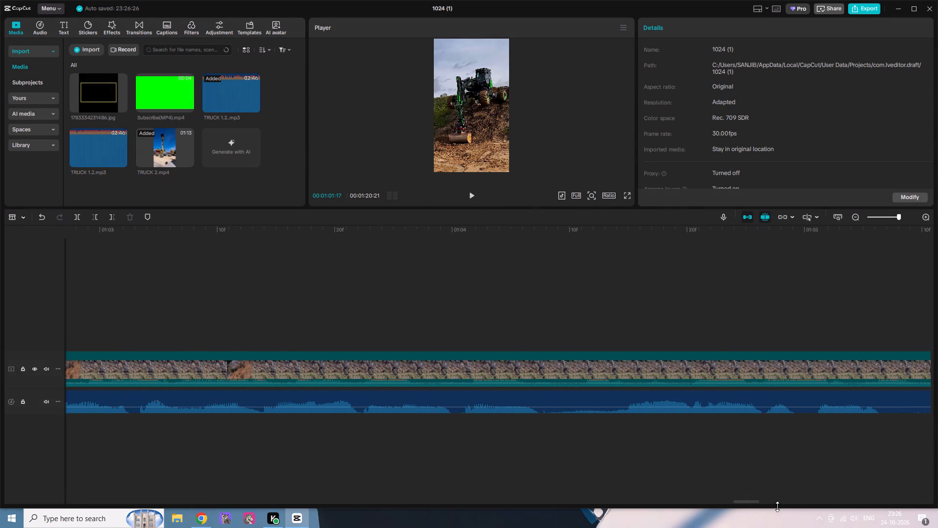
pyautogui.moveTo(743, 498); pyautogui.dragTo(751, 500)
pyautogui.moveTo(746, 502); pyautogui.dragTo(757, 503)
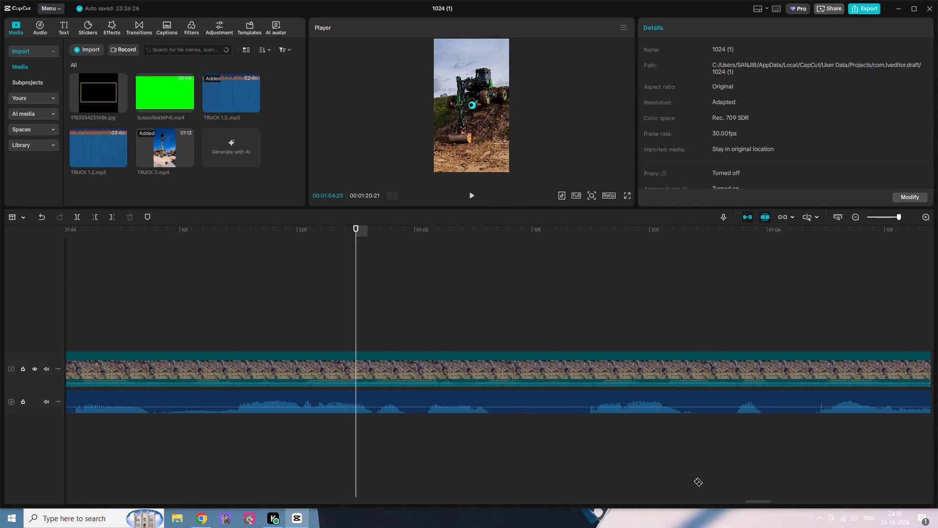
pyautogui.click(497, 411)
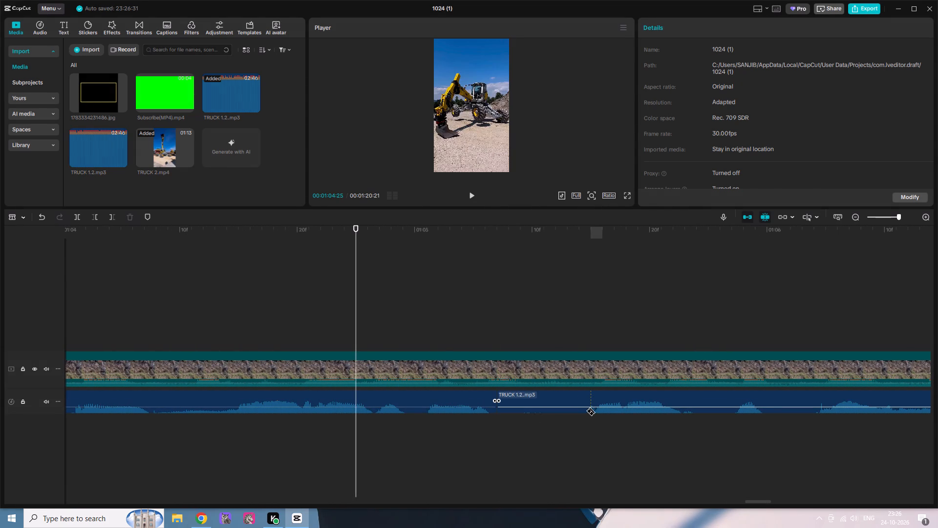
pyautogui.click(586, 411)
pyautogui.click(689, 409)
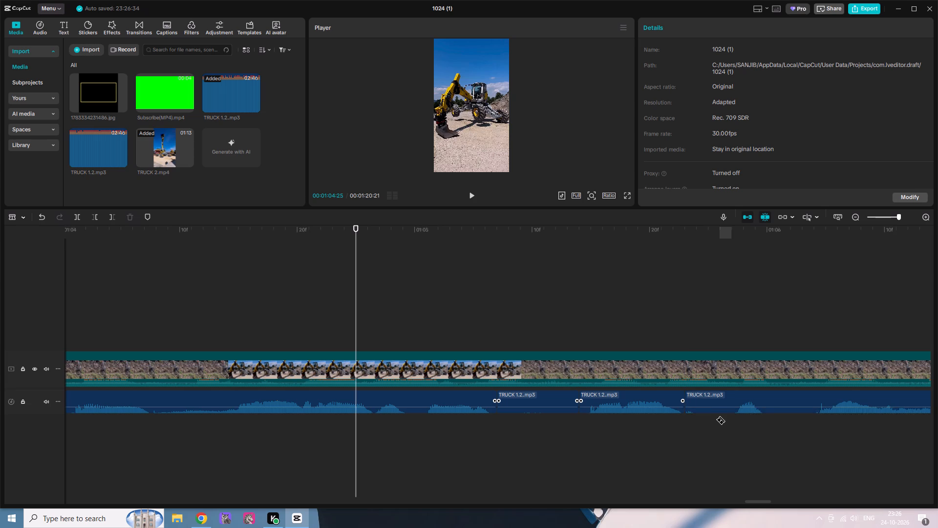
pyautogui.click(734, 411)
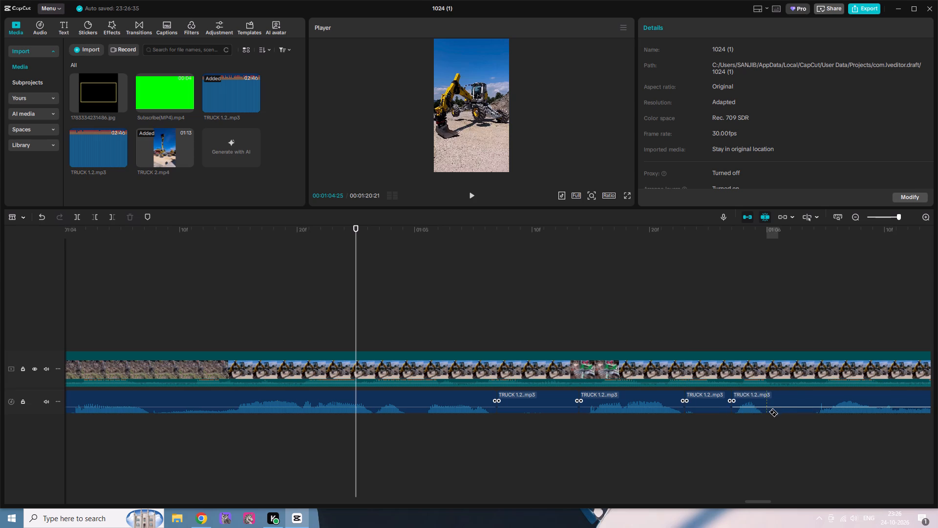
pyautogui.click(768, 412)
pyautogui.click(813, 410)
# Delete the silent audio pieces at about 1:05:07–1:05:14, 1:05:23–1:05:27 and 1:06:00–1:06:04 and close all gaps.
pyautogui.press('a')
pyautogui.click(547, 405)
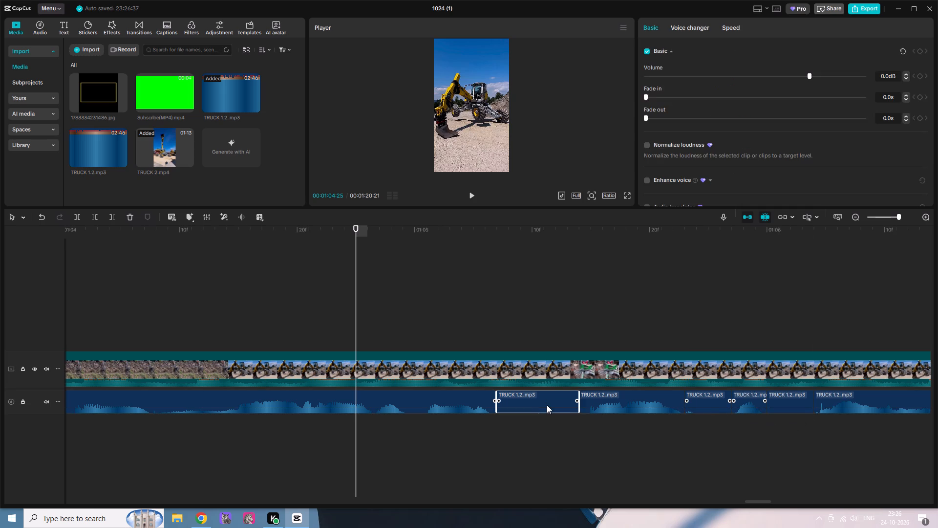
pyautogui.rightClick(547, 405)
pyautogui.click(573, 327)
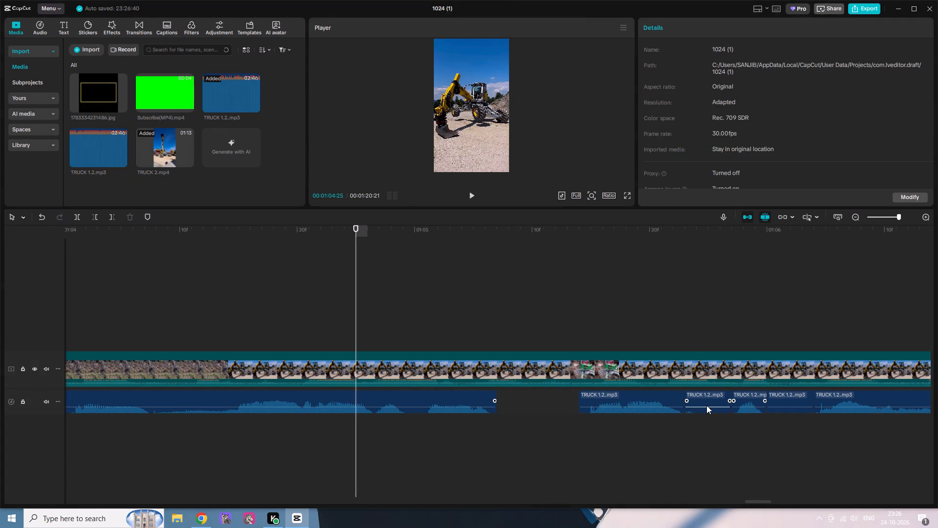
pyautogui.click(706, 405)
pyautogui.rightClick(705, 405)
pyautogui.click(724, 329)
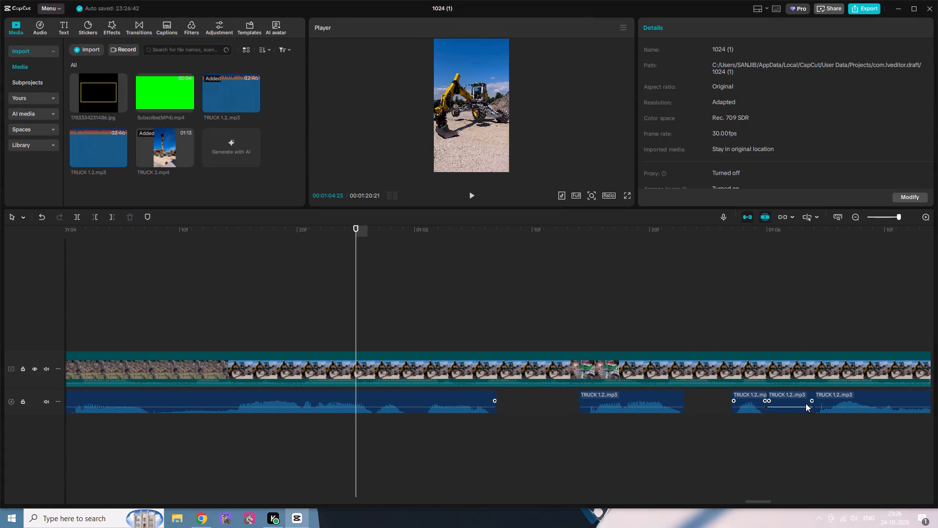
pyautogui.click(806, 403)
pyautogui.rightClick(803, 404)
pyautogui.click(813, 329)
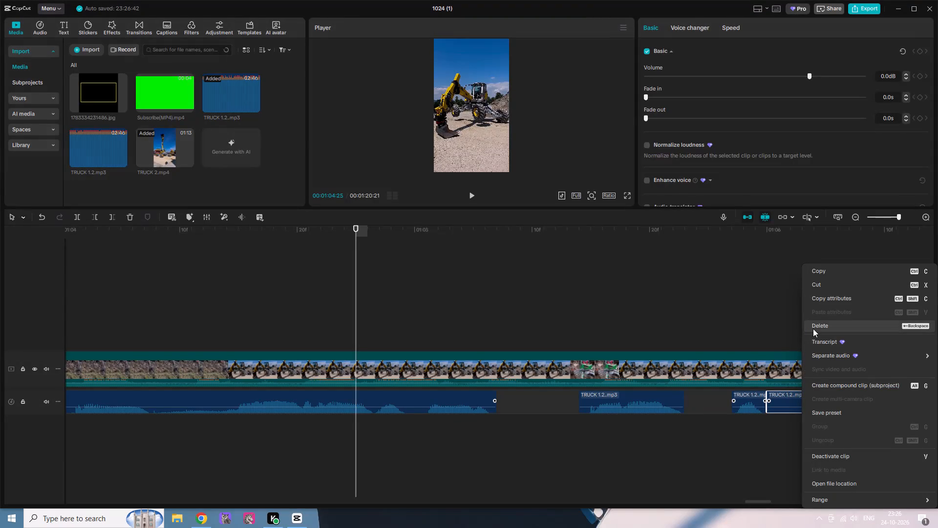
pyautogui.rightClick(521, 400)
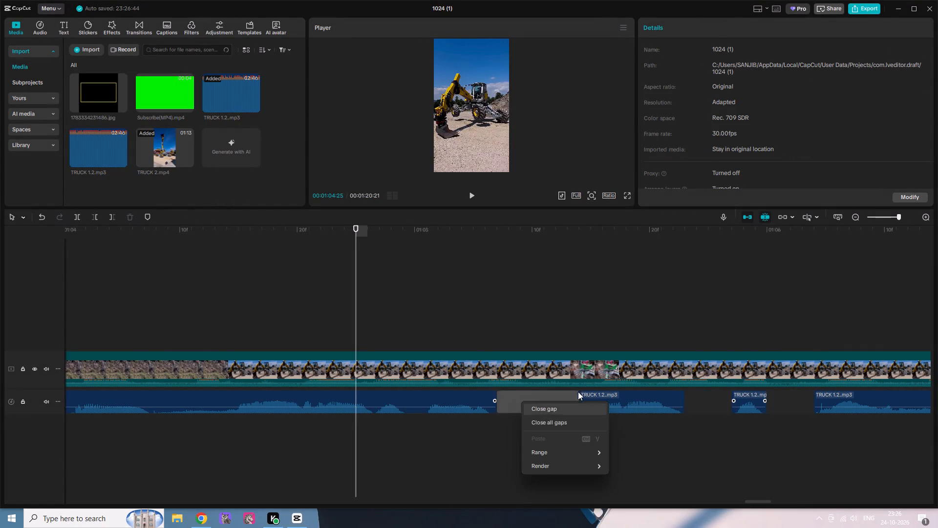
pyautogui.click(571, 427)
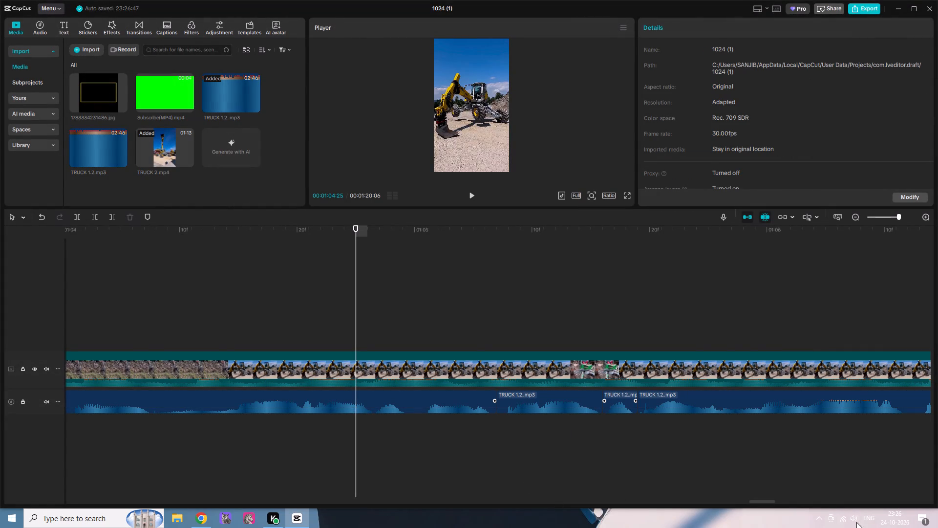
# Split the audio track at about 1:07:15, 1:07:18 and 1:07:25 (minutes:seconds:frames), where pauses start or end.
pyautogui.click(759, 503)
pyautogui.moveTo(759, 503); pyautogui.dragTo(767, 503)
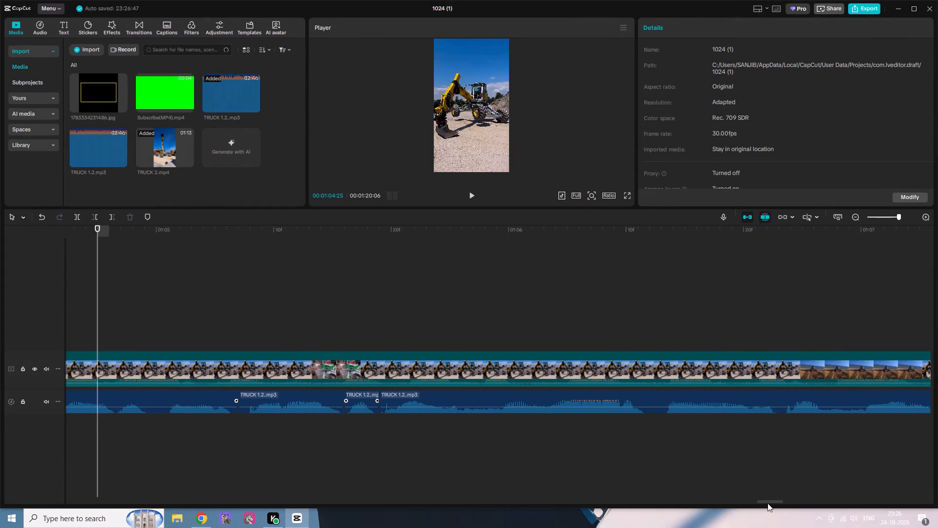
pyautogui.moveTo(767, 503); pyautogui.dragTo(781, 504)
pyautogui.press('b')
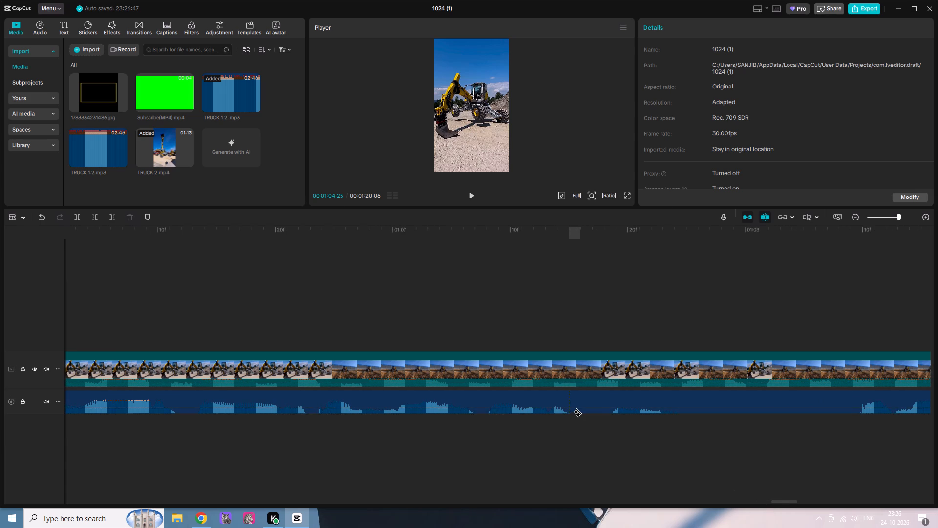
pyautogui.click(573, 412)
pyautogui.click(608, 410)
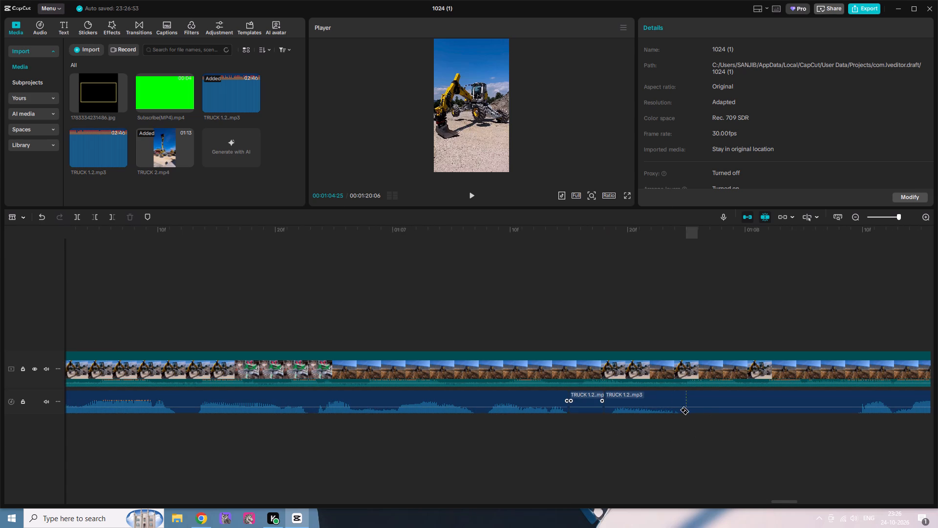
pyautogui.click(685, 412)
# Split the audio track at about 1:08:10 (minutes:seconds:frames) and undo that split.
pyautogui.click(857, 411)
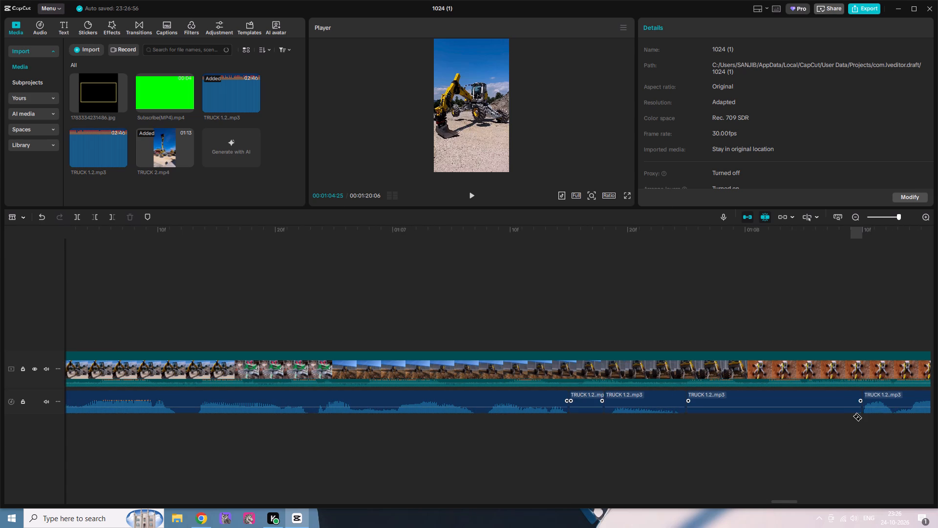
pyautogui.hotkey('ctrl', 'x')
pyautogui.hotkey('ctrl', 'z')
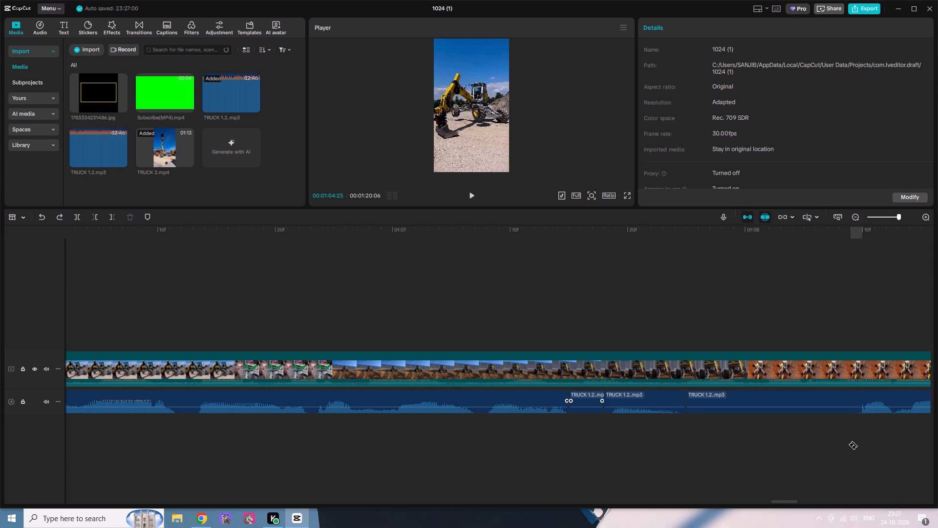
# Split the audio just before speech resumes, at about 1:08:09, and delete the silent piece at about 1:07:15–1:07:18.
pyautogui.click(853, 411)
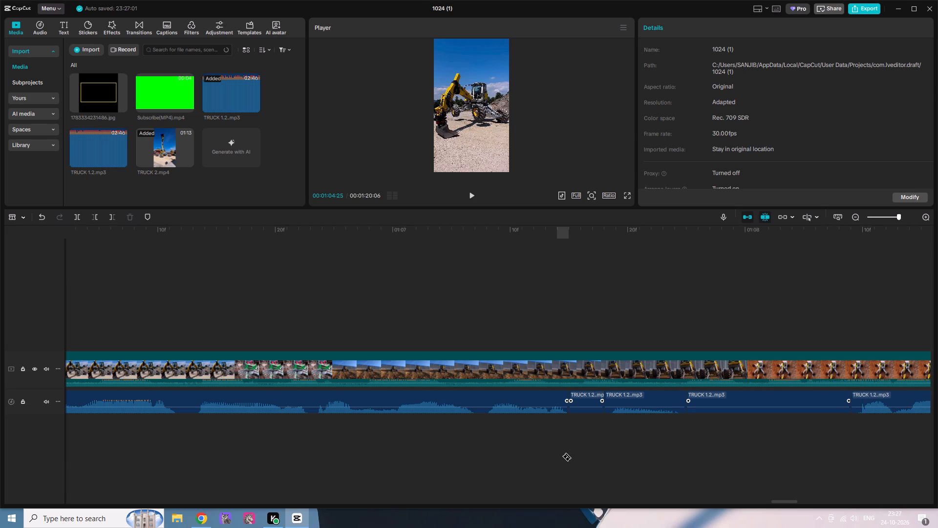
pyautogui.press('a')
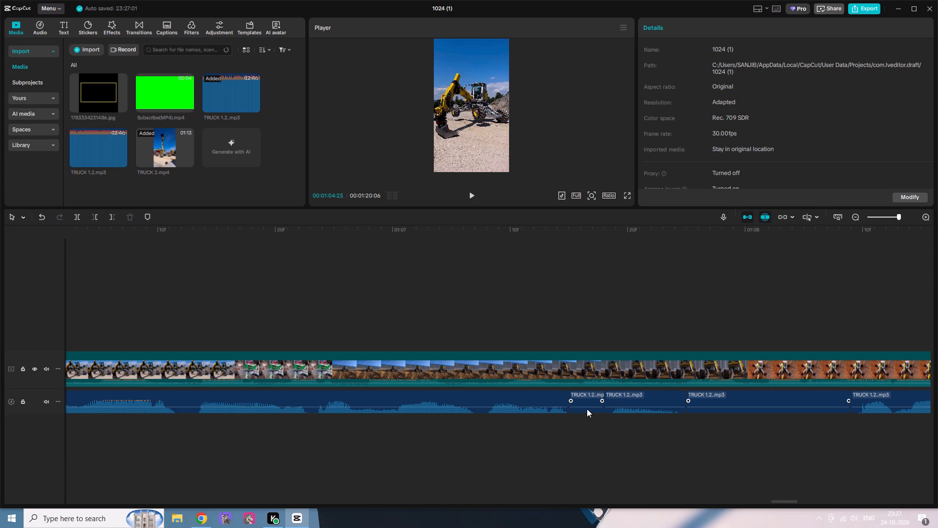
pyautogui.click(587, 409)
pyautogui.rightClick(587, 409)
pyautogui.click(631, 332)
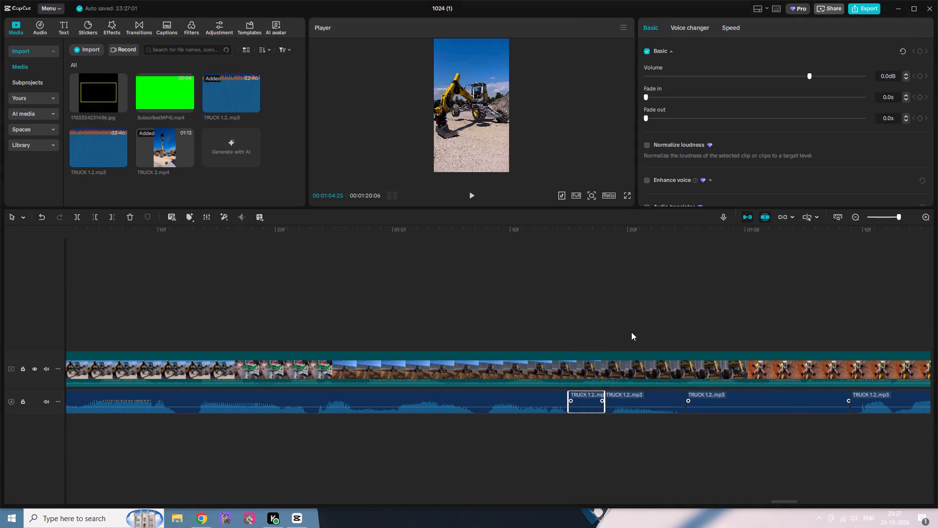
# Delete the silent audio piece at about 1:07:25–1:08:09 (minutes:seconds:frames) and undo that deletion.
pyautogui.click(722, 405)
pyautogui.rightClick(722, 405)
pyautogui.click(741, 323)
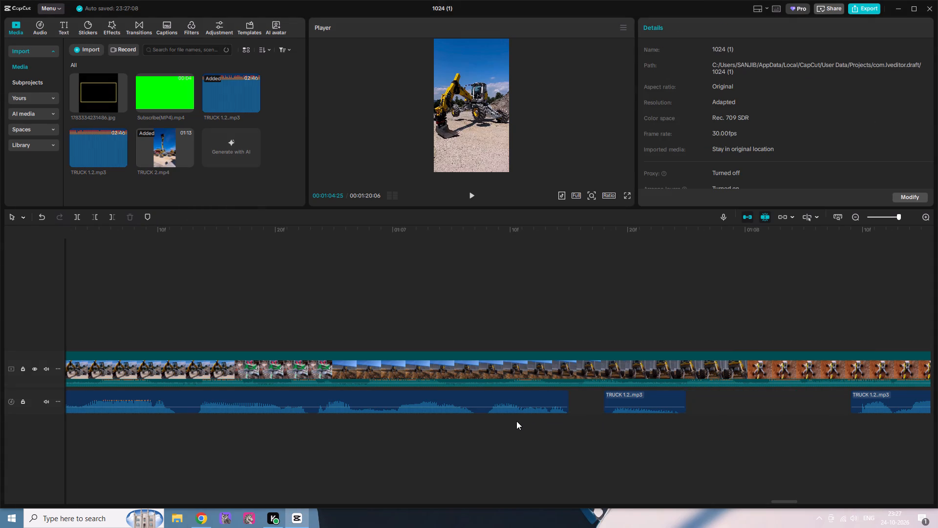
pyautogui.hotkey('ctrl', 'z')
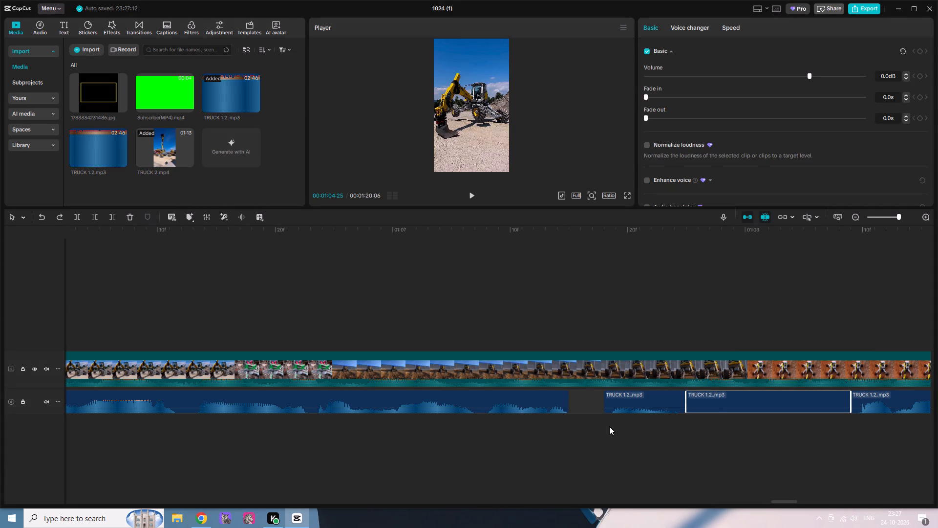
# Delete the silent audio piece at about 1:07:25–1:08:09 (minutes:seconds:frames) and close all gaps on the audio track.
pyautogui.rightClick(718, 408)
pyautogui.click(750, 327)
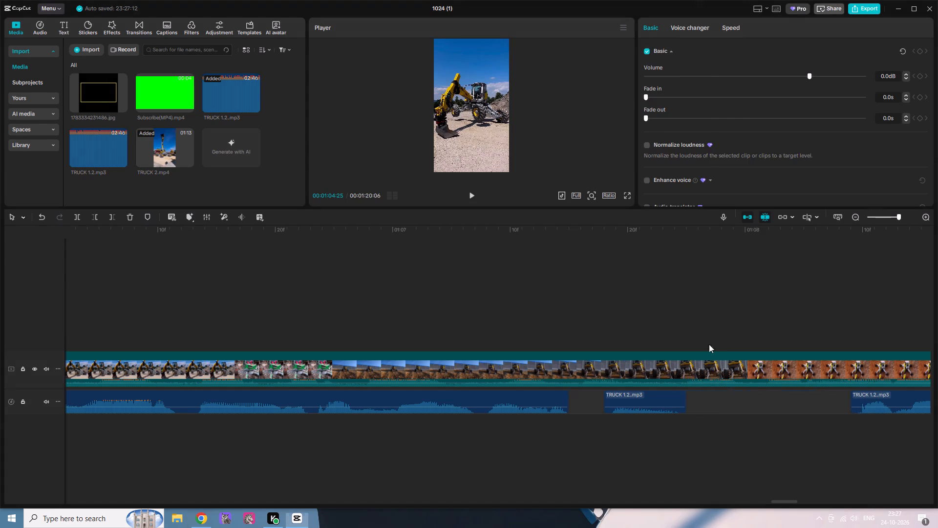
pyautogui.rightClick(576, 405)
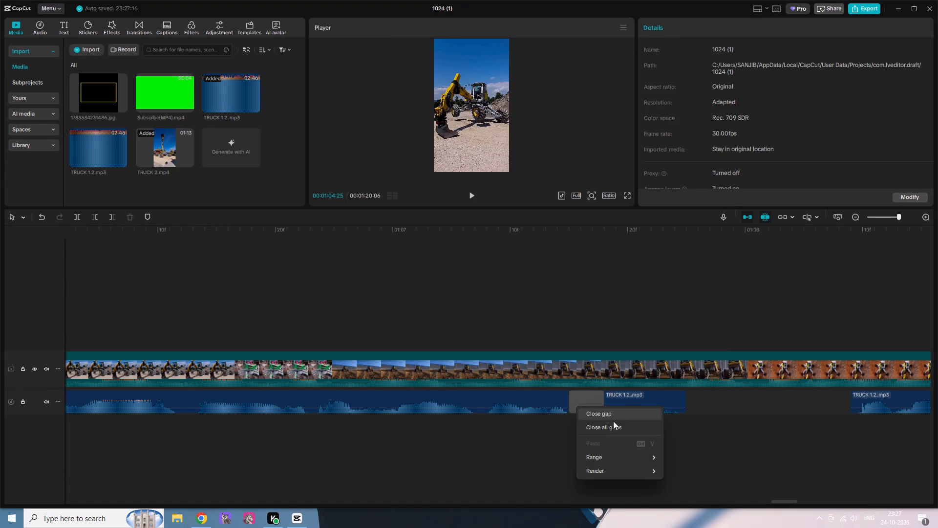
pyautogui.click(615, 430)
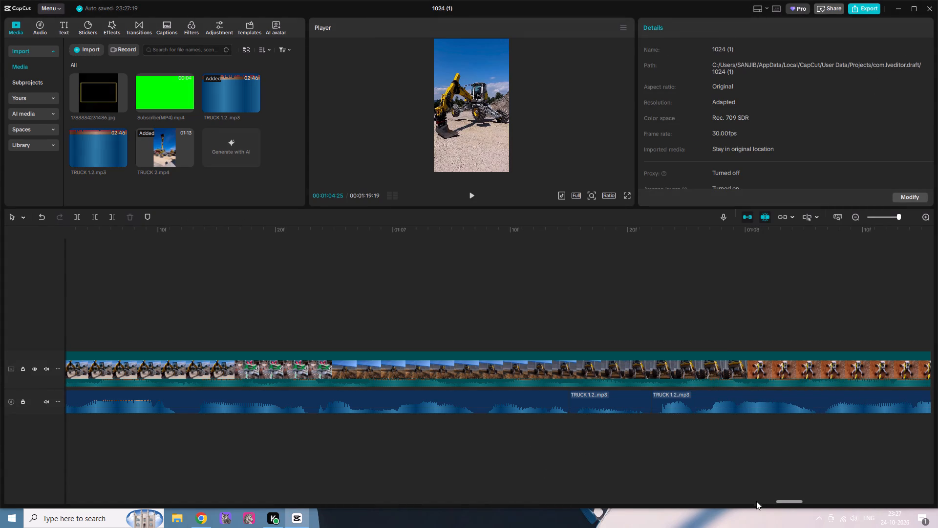
# Split the audio at about 1:10:23 and 1:11:07 (minutes:seconds:frames), delete the silent piece between, and close all gaps.
pyautogui.moveTo(789, 501); pyautogui.dragTo(821, 501)
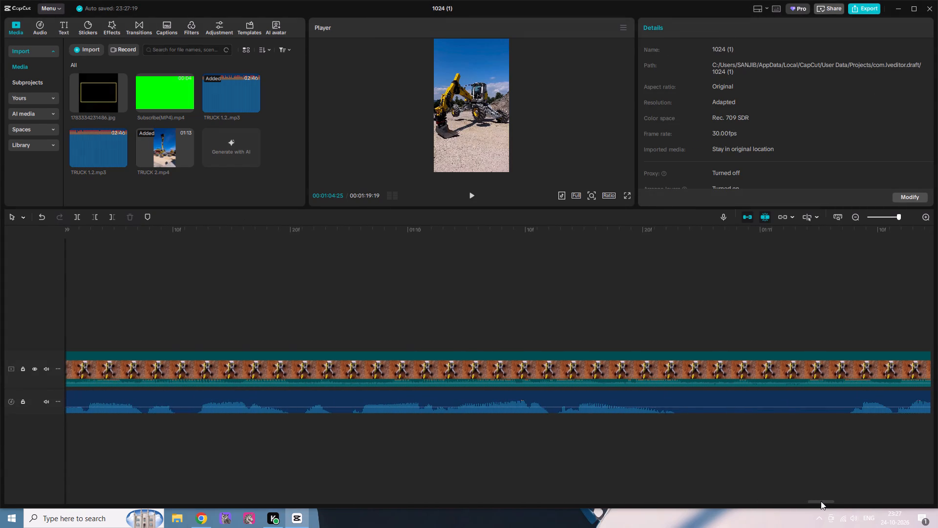
pyautogui.moveTo(821, 501); pyautogui.dragTo(822, 500)
pyautogui.press('b')
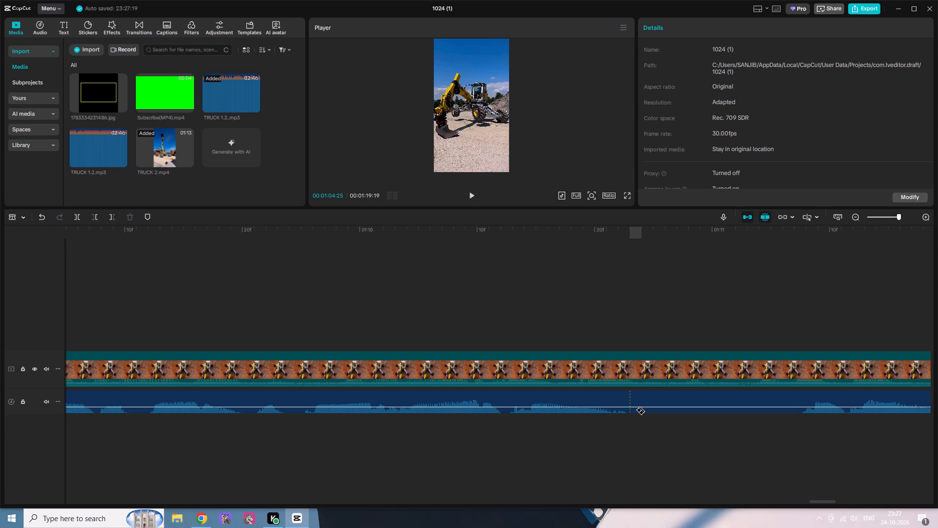
pyautogui.click(636, 410)
pyautogui.click(798, 411)
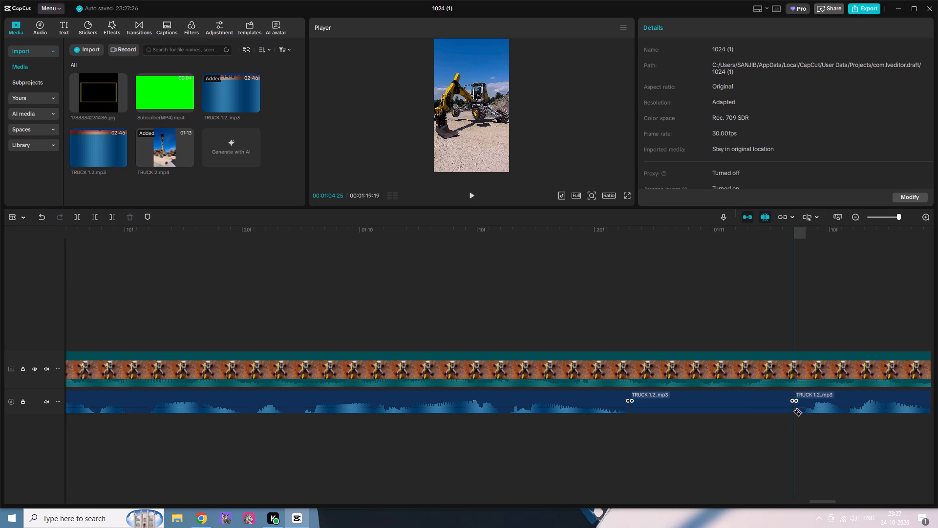
pyautogui.rightClick(741, 409)
pyautogui.click(783, 330)
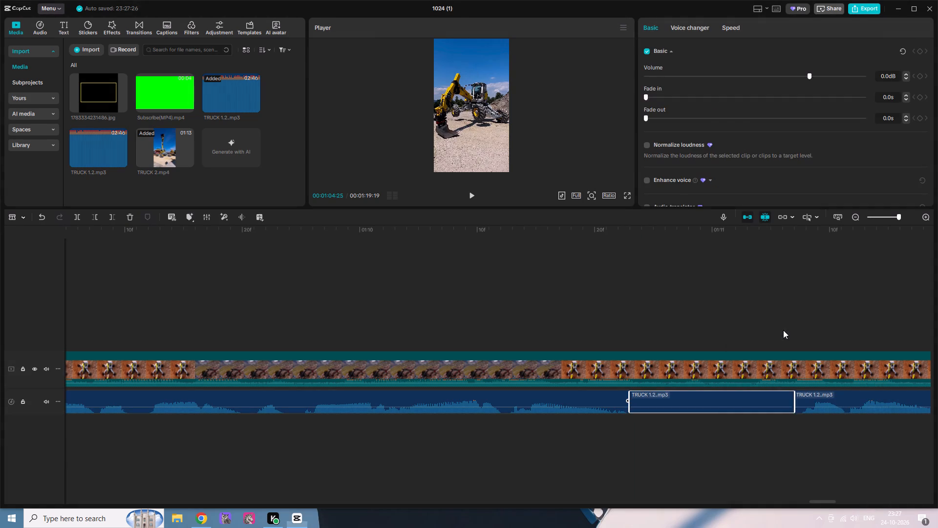
pyautogui.rightClick(699, 406)
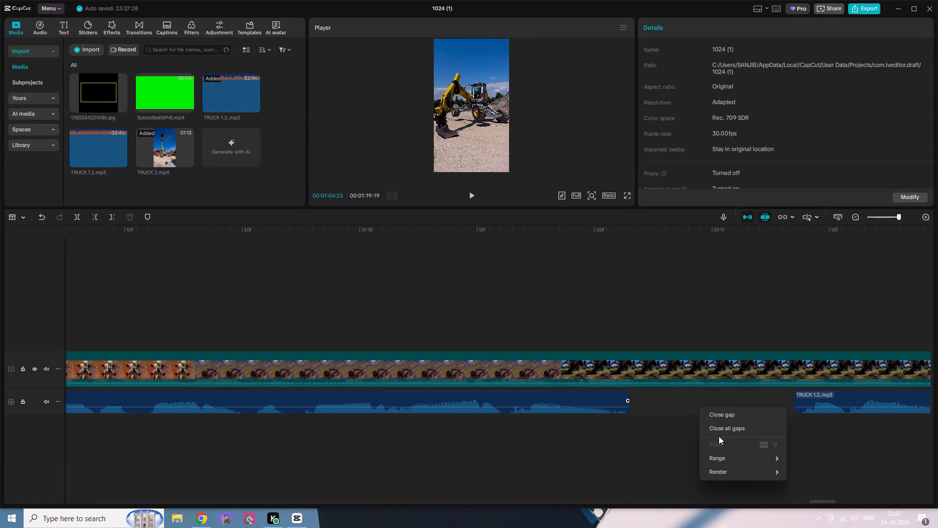
pyautogui.click(720, 431)
# Cut the short pause out of the audio at about 1:12:07–1:12:11 (minutes:seconds:frames) and close all gaps.
pyautogui.moveTo(820, 499); pyautogui.dragTo(831, 499)
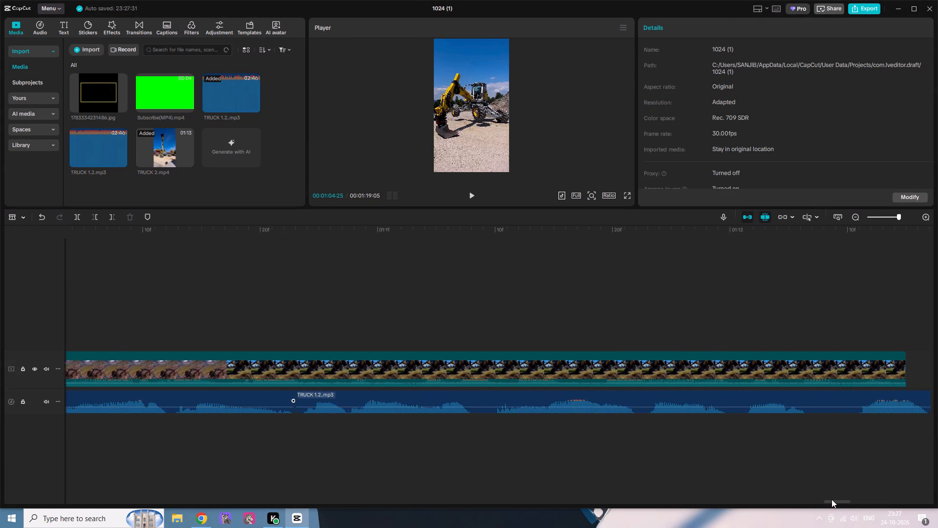
pyautogui.moveTo(831, 499); pyautogui.dragTo(838, 499)
pyautogui.click(542, 413)
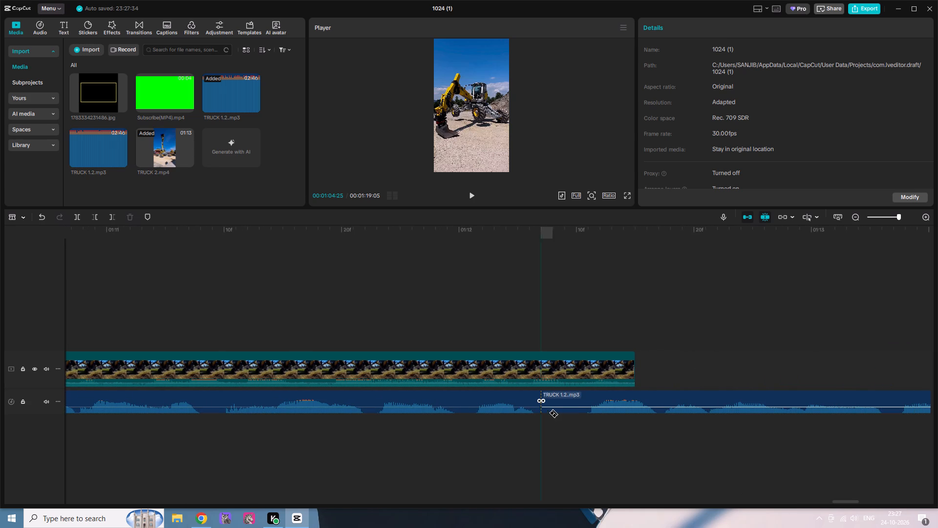
pyautogui.click(585, 413)
pyautogui.rightClick(569, 410)
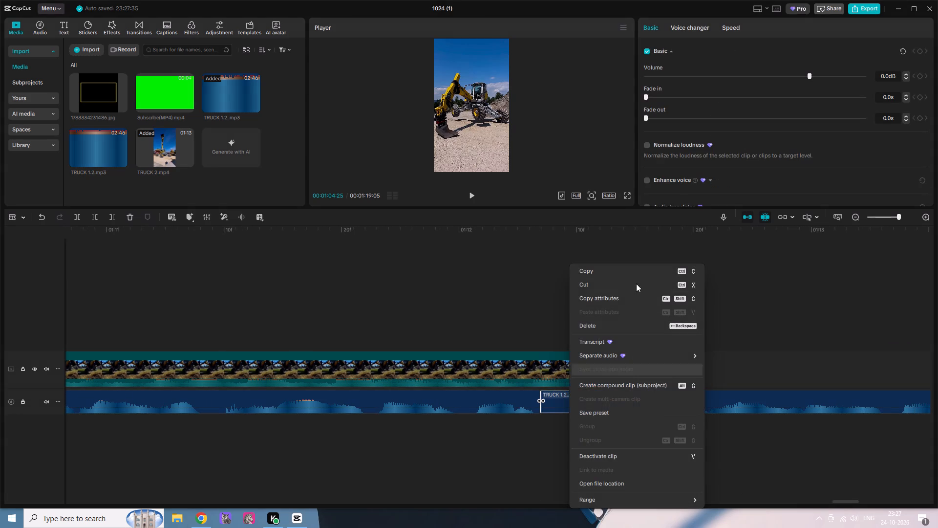
pyautogui.click(635, 326)
pyautogui.rightClick(564, 410)
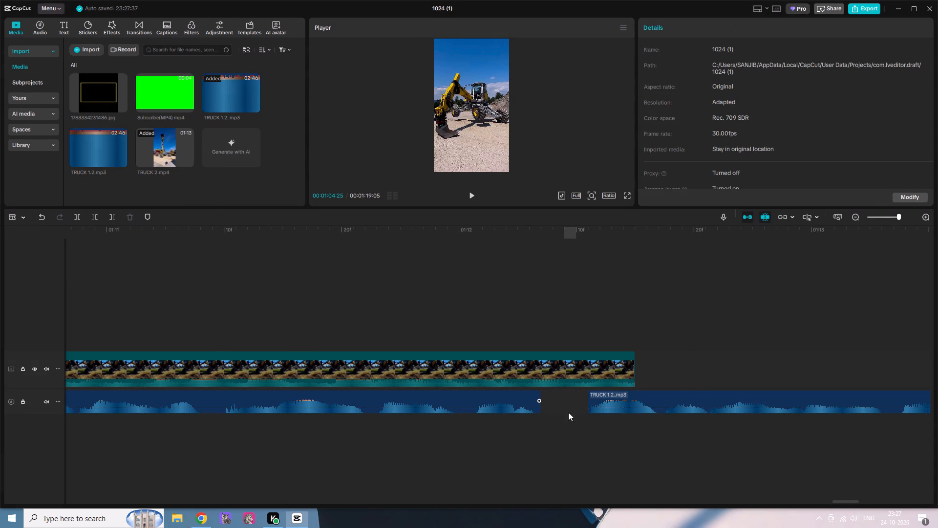
pyautogui.click(591, 433)
# Cut the pause out of the audio at about 1:13:09–1:13:19 (minutes:seconds:frames) and close all gaps.
pyautogui.moveTo(843, 504); pyautogui.dragTo(846, 504)
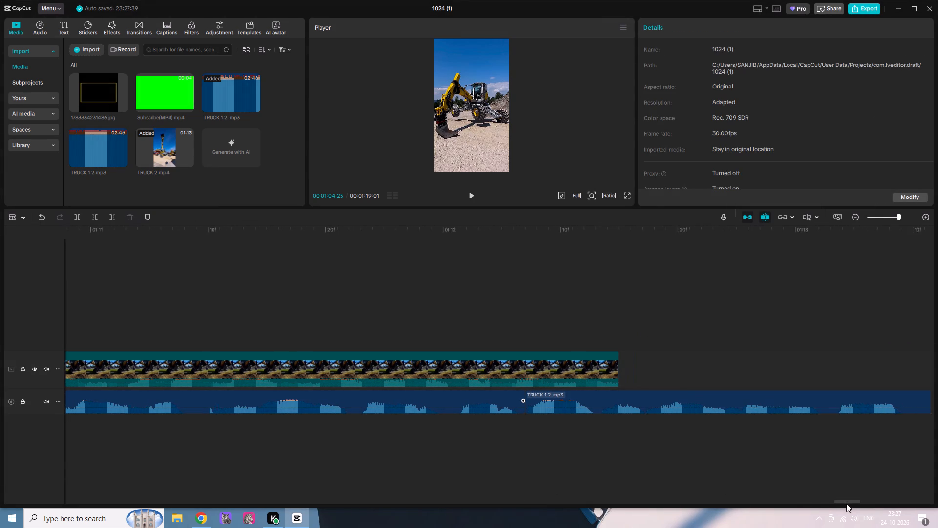
pyautogui.moveTo(846, 504); pyautogui.dragTo(850, 500)
pyautogui.click(697, 410)
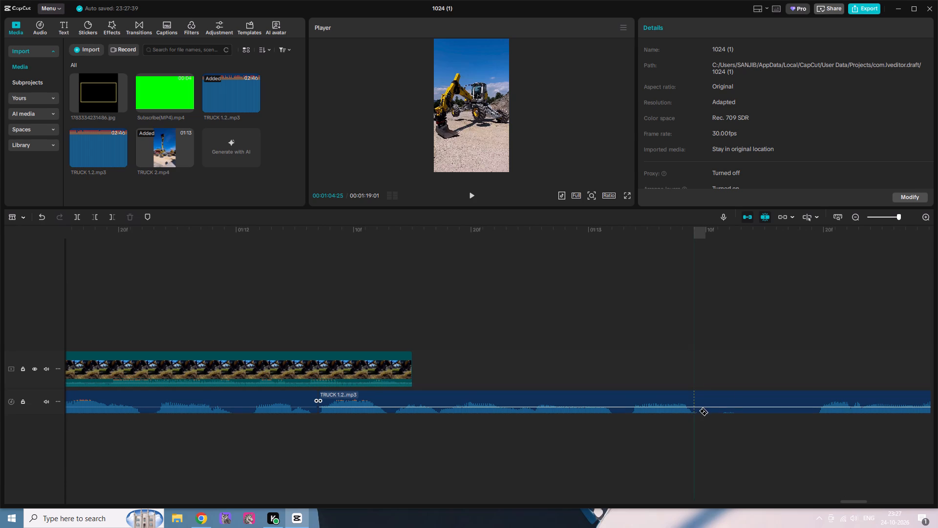
pyautogui.click(815, 410)
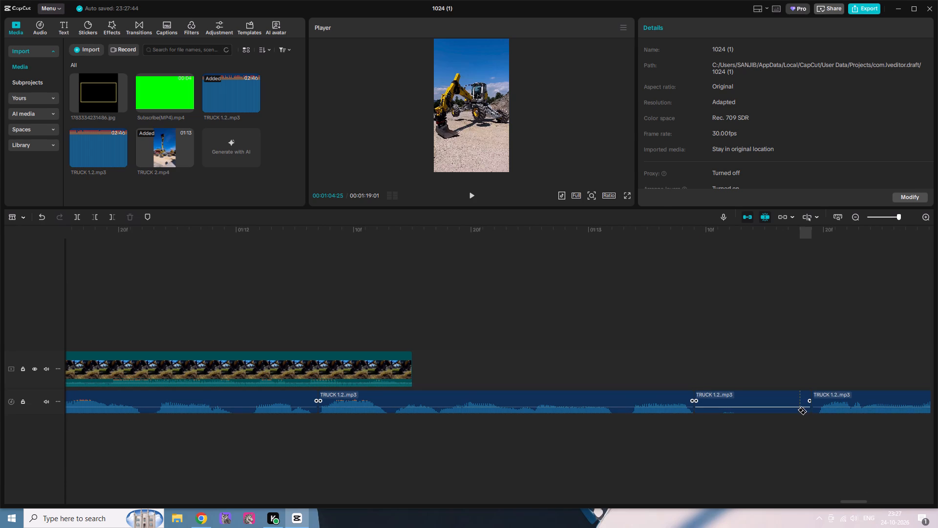
pyautogui.rightClick(797, 410)
pyautogui.click(826, 327)
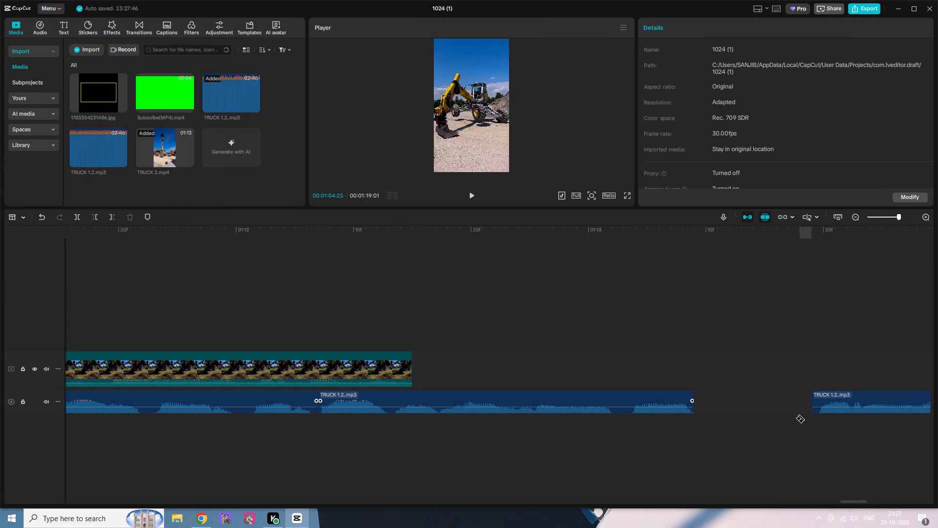
pyautogui.rightClick(773, 407)
pyautogui.click(792, 423)
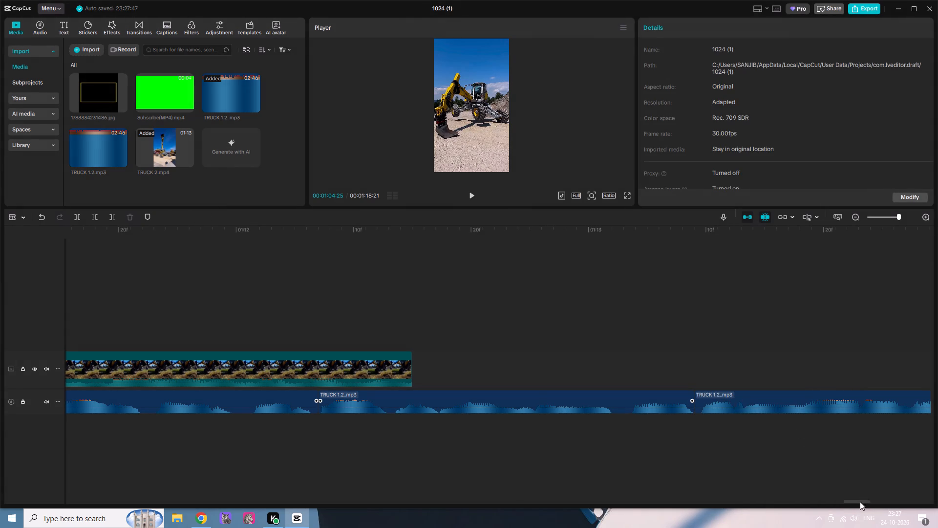
# Cut the pause out of the audio at about 1:15:09–1:15:21 (minutes:seconds:frames) and close the gap.
pyautogui.moveTo(859, 504); pyautogui.dragTo(883, 503)
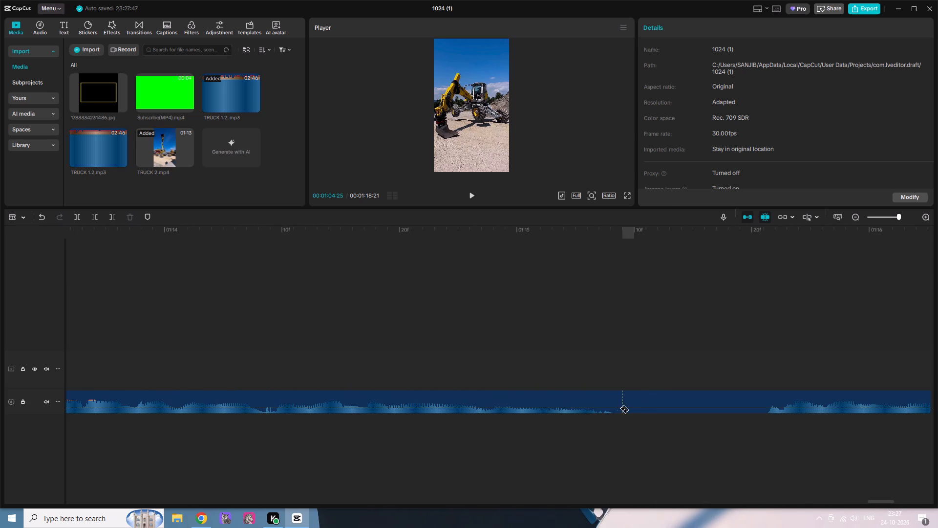
pyautogui.click(618, 410)
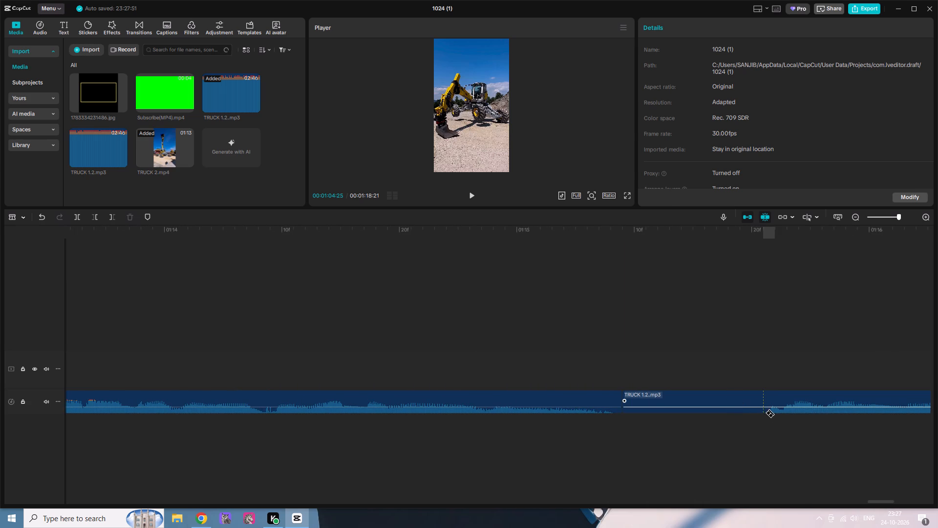
pyautogui.click(765, 413)
pyautogui.rightClick(709, 404)
pyautogui.click(738, 331)
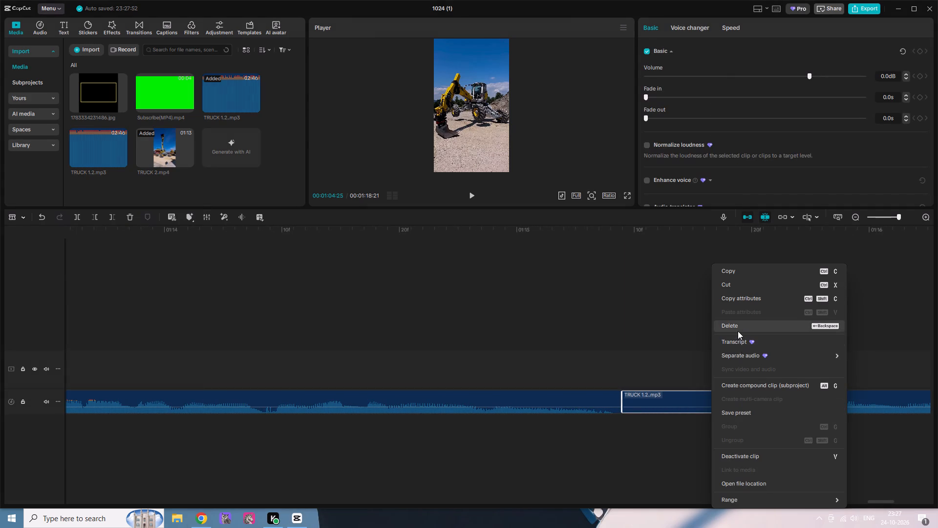
pyautogui.rightClick(708, 396)
pyautogui.moveTo(732, 418); pyautogui.dragTo(738, 425)
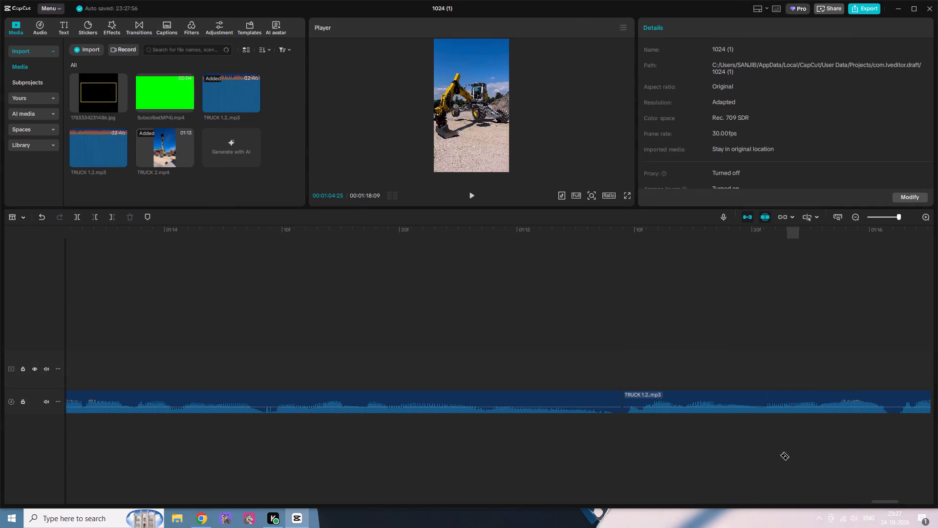
# Split the audio where speech ends, at about 1:18:01 (minutes:seconds:frames), and delete the silent tail.
pyautogui.moveTo(874, 502); pyautogui.dragTo(909, 502)
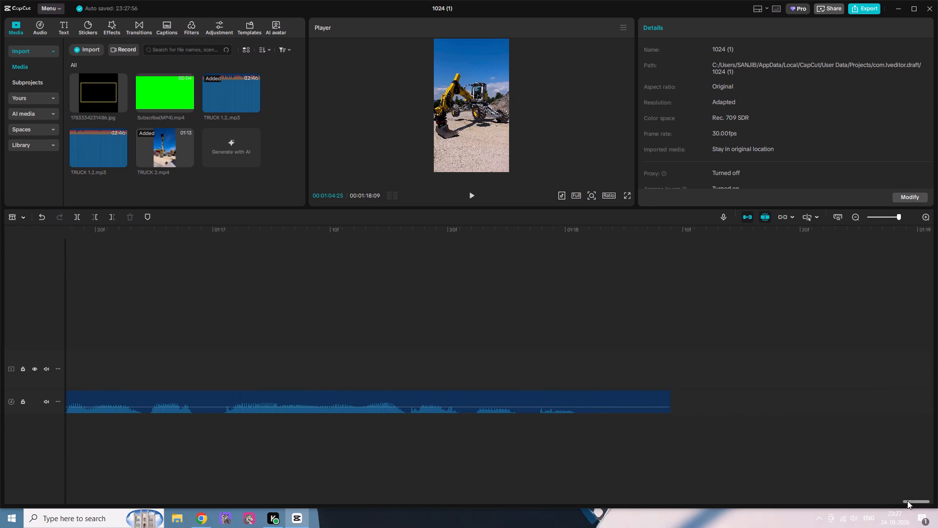
pyautogui.click(581, 411)
pyautogui.rightClick(597, 410)
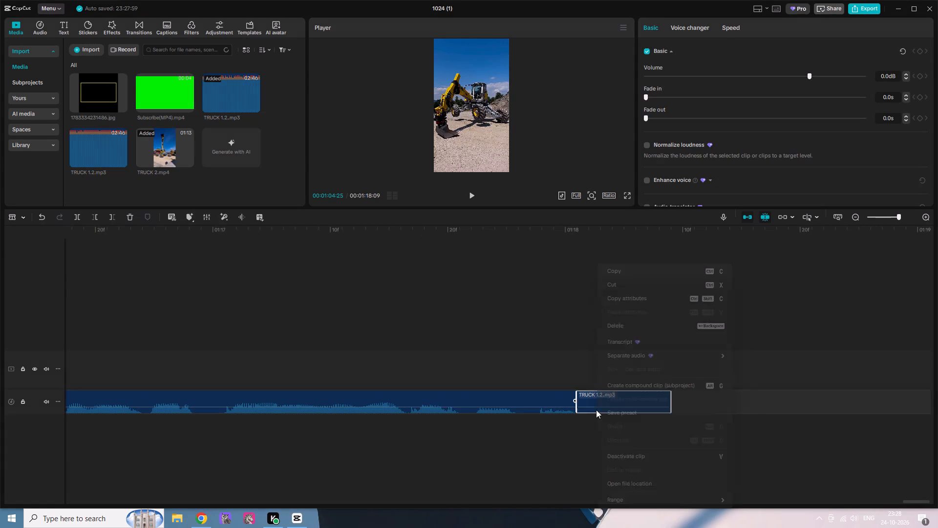
pyautogui.click(631, 329)
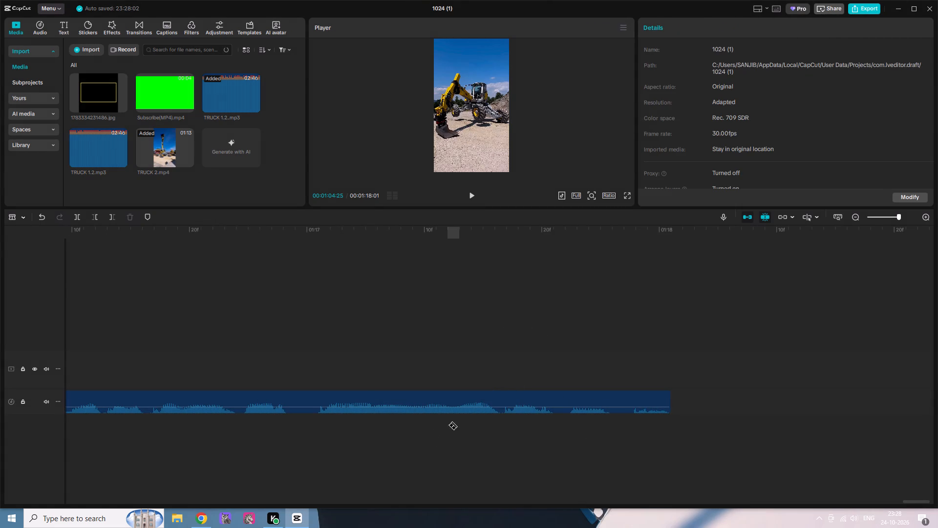
# Select all the TRUCK 1.2..mp3 pieces on the audio track and raise their volume to 12.8 dB.
pyautogui.press('a')
pyautogui.keyDown('ctrl'); pyautogui.scroll(-20, 481, 416); pyautogui.keyUp('ctrl')
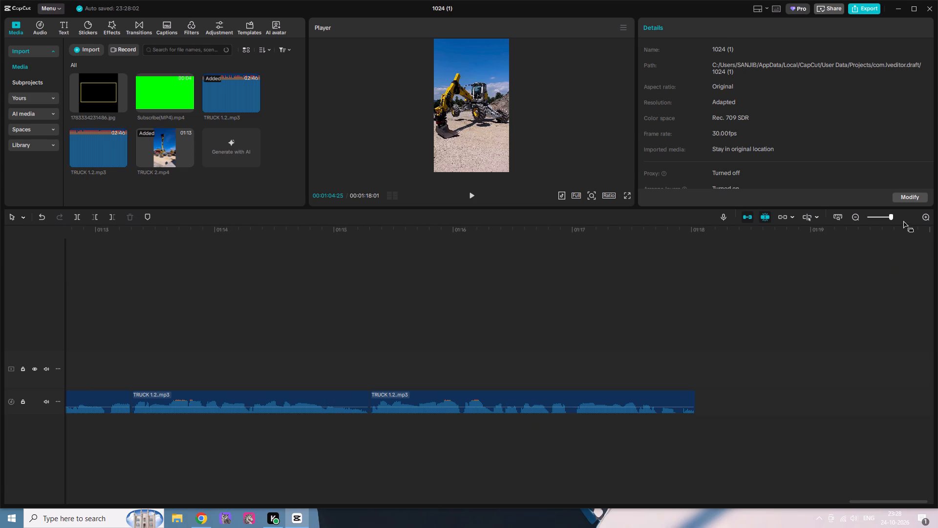
pyautogui.moveTo(889, 216); pyautogui.dragTo(755, 226)
pyautogui.keyDown('ctrl'); pyautogui.moveTo(371, 442); pyautogui.dragTo(349, 439); pyautogui.keyUp('ctrl')
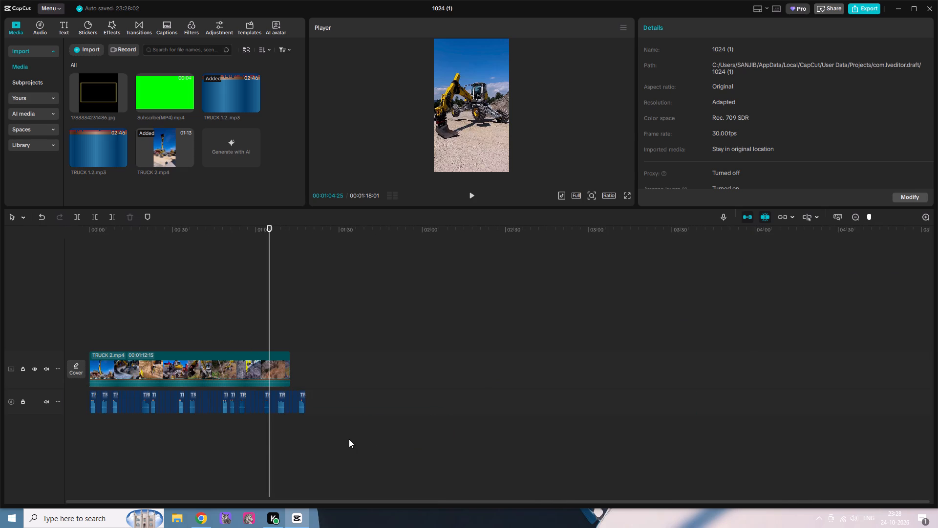
pyautogui.keyDown('ctrl'); pyautogui.moveTo(349, 439); pyautogui.dragTo(85, 408); pyautogui.keyUp('ctrl')
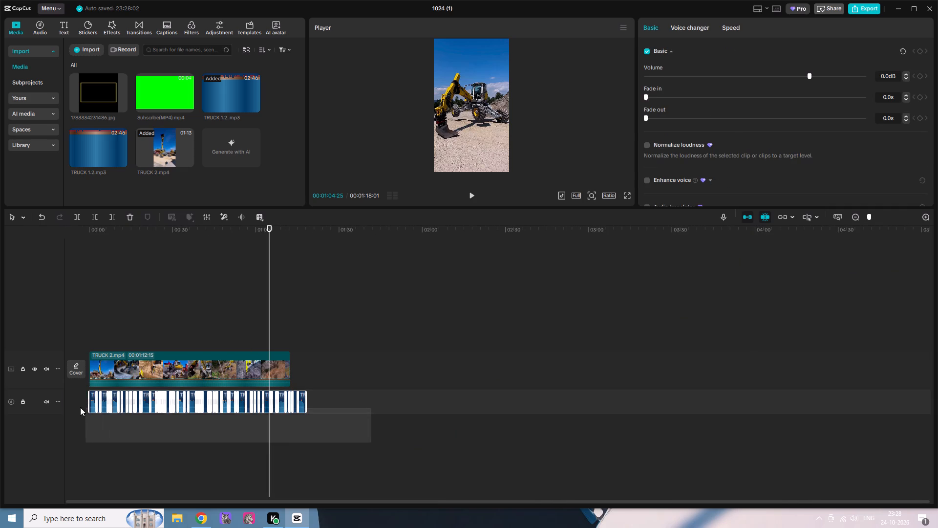
pyautogui.click(846, 73)
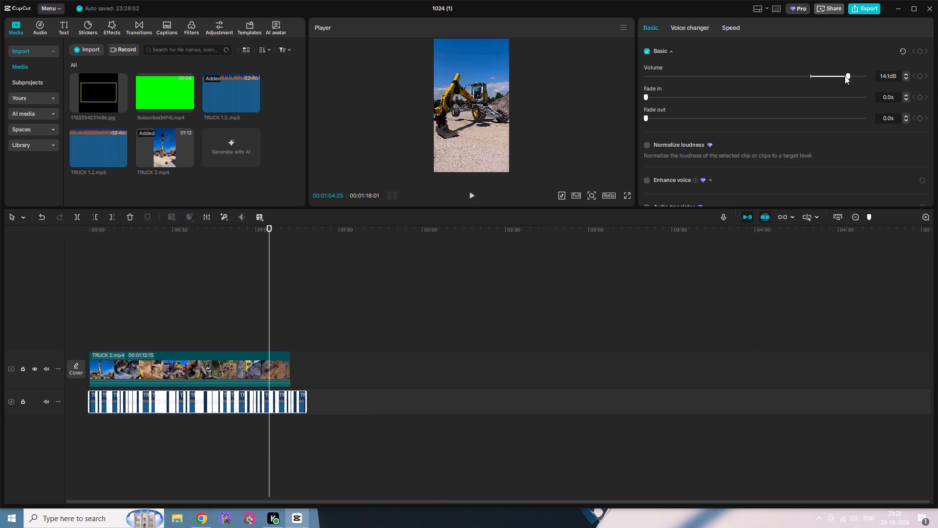
pyautogui.click(847, 75)
pyautogui.click(435, 347)
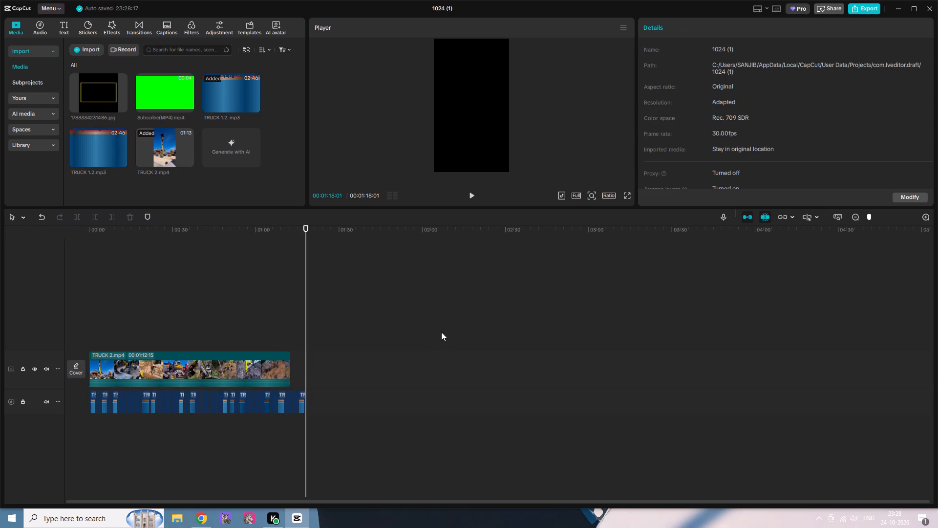
# Compare where the TRUCK 2.mp4 video ends with where the voice-over audio ends on the timeline.
pyautogui.keyDown('ctrl'); pyautogui.scroll(7, 294, 369); pyautogui.keyUp('ctrl')
pyautogui.keyDown('ctrl'); pyautogui.scroll(10, 371, 367); pyautogui.keyUp('ctrl')
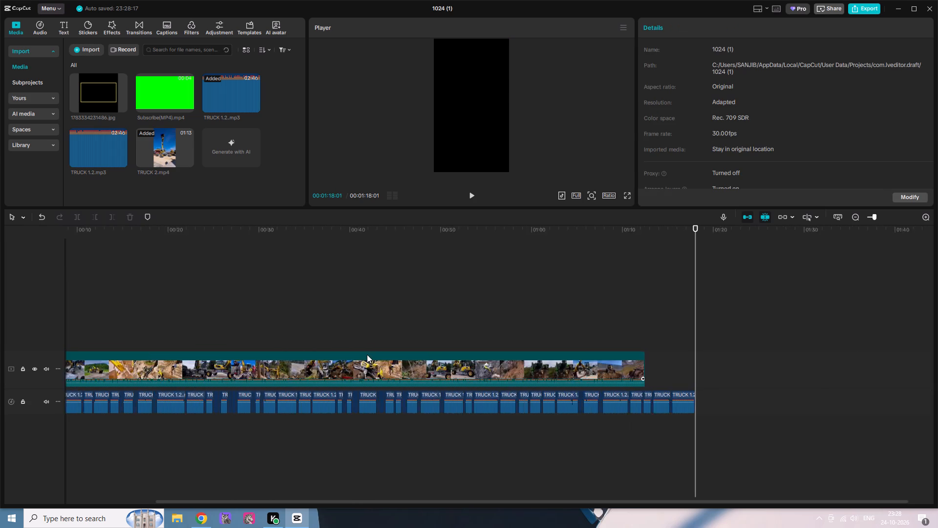
pyautogui.keyDown('ctrl'); pyautogui.scroll(2, 367, 354); pyautogui.keyUp('ctrl')
pyautogui.keyDown('ctrl'); pyautogui.scroll(20, 367, 344); pyautogui.keyUp('ctrl')
pyautogui.keyDown('ctrl'); pyautogui.scroll(3, 367, 344); pyautogui.keyUp('ctrl')
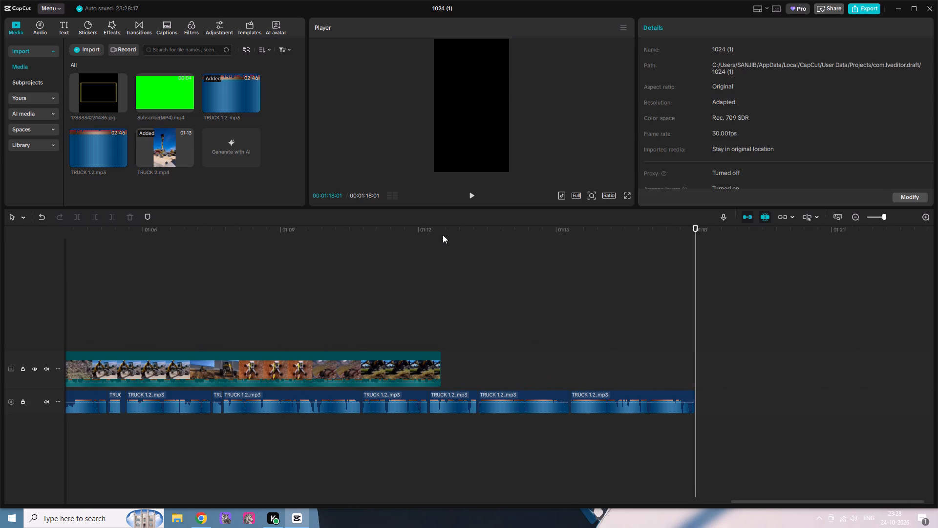
pyautogui.click(438, 229)
pyautogui.moveTo(438, 228); pyautogui.dragTo(440, 228)
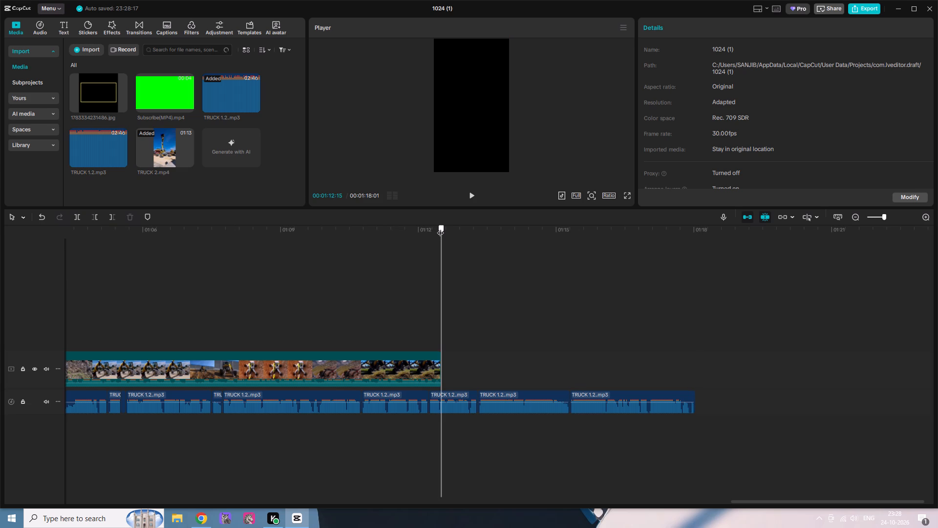
pyautogui.moveTo(440, 228); pyautogui.dragTo(689, 242)
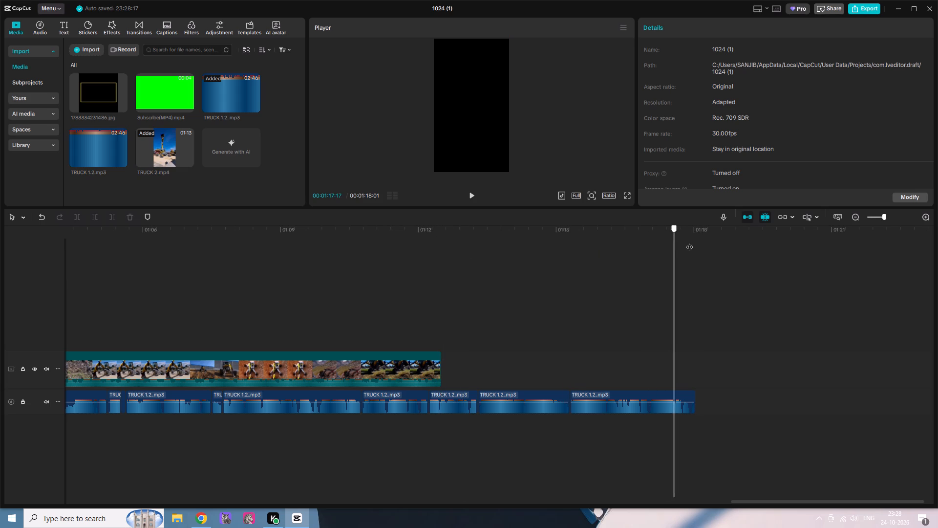
pyautogui.moveTo(689, 242); pyautogui.dragTo(700, 243)
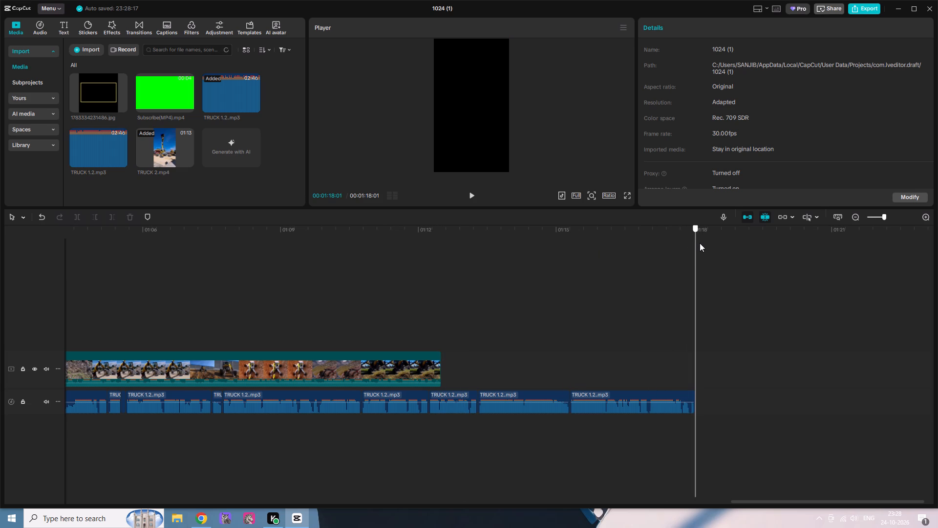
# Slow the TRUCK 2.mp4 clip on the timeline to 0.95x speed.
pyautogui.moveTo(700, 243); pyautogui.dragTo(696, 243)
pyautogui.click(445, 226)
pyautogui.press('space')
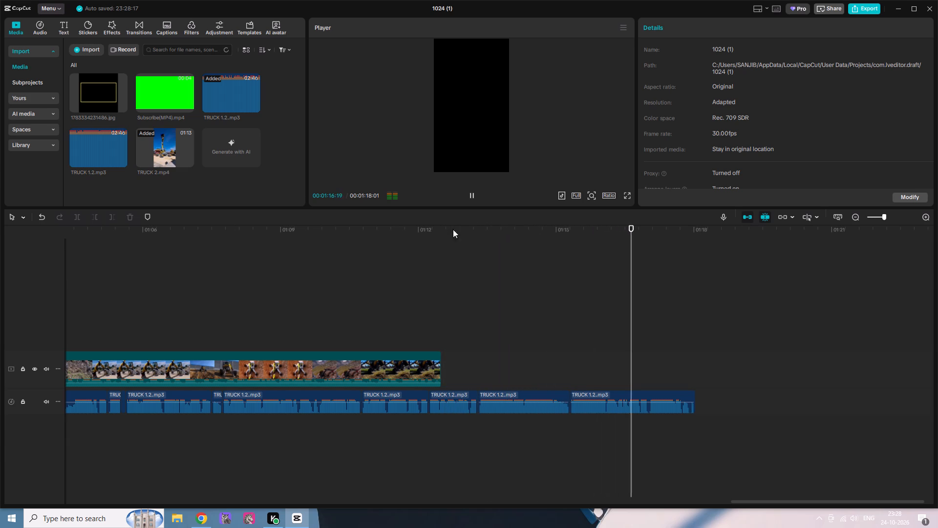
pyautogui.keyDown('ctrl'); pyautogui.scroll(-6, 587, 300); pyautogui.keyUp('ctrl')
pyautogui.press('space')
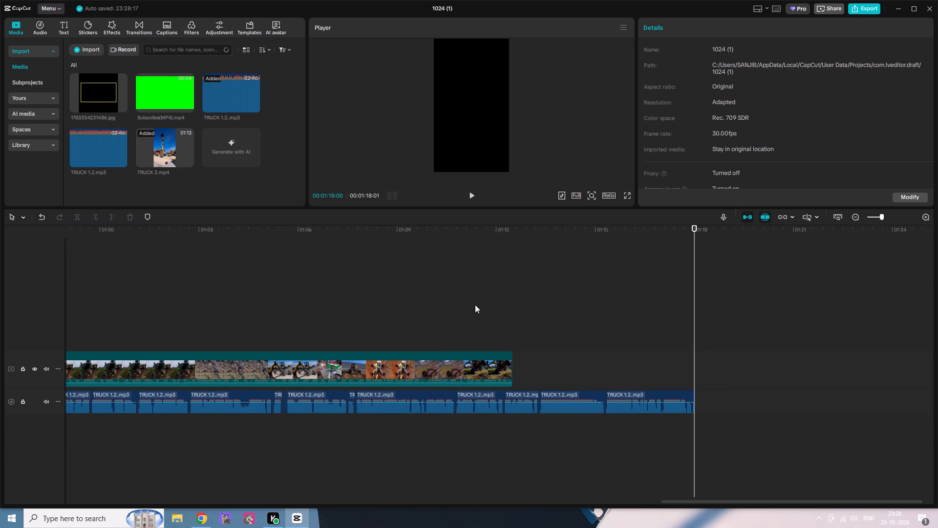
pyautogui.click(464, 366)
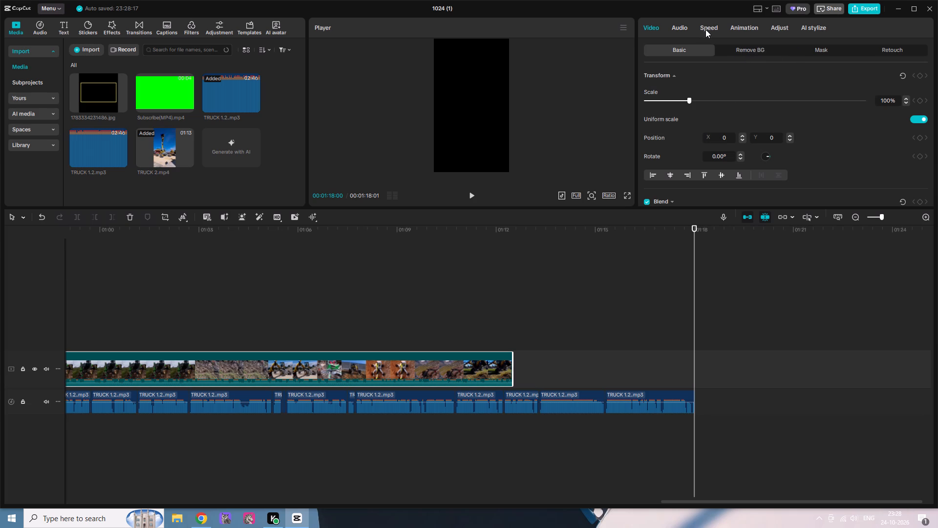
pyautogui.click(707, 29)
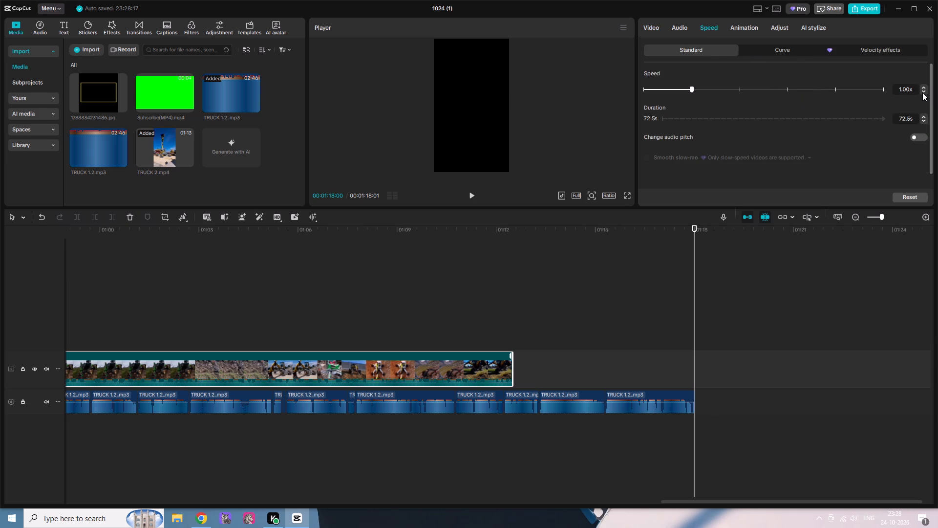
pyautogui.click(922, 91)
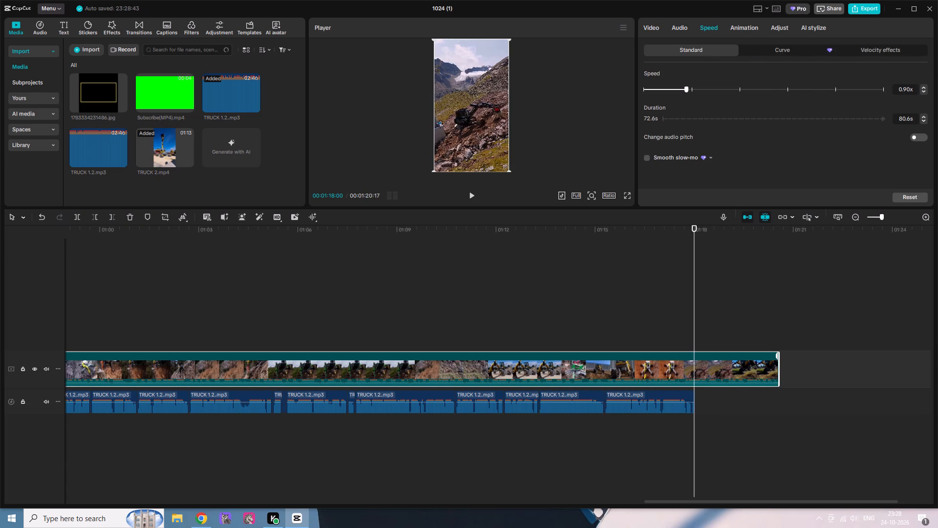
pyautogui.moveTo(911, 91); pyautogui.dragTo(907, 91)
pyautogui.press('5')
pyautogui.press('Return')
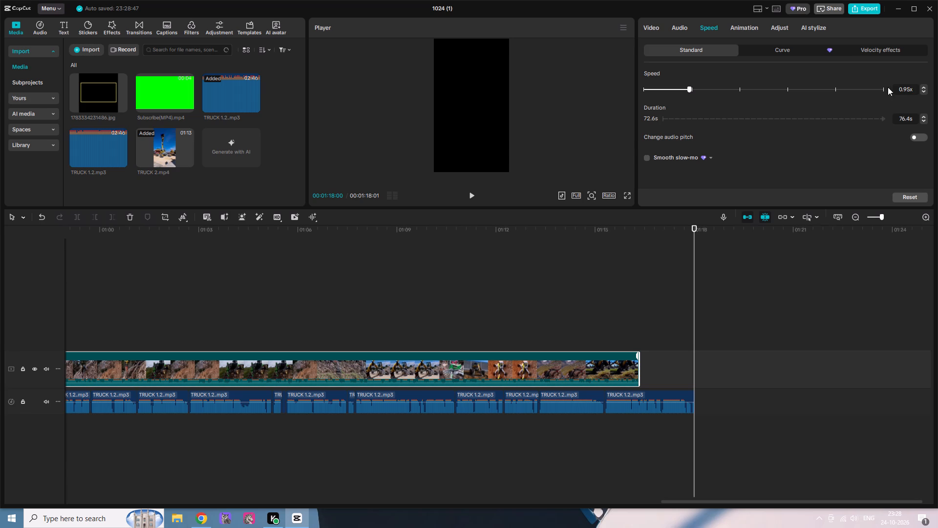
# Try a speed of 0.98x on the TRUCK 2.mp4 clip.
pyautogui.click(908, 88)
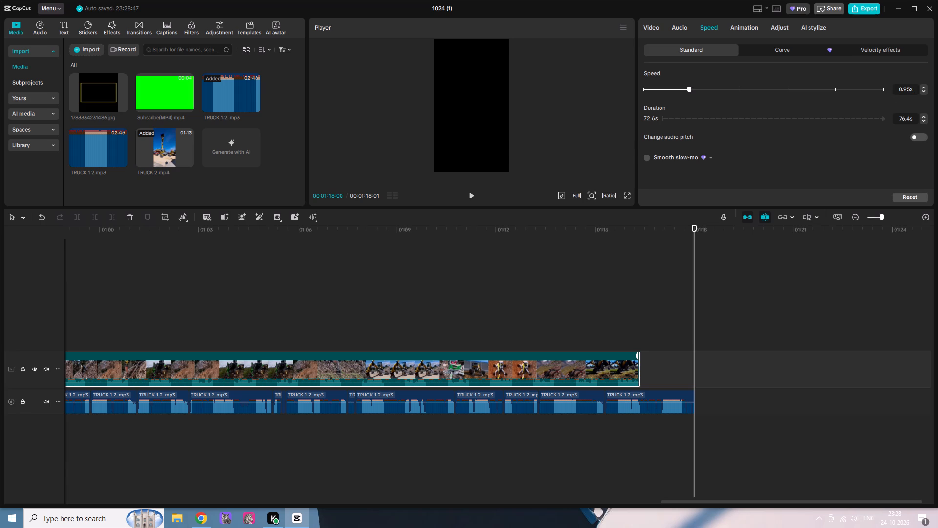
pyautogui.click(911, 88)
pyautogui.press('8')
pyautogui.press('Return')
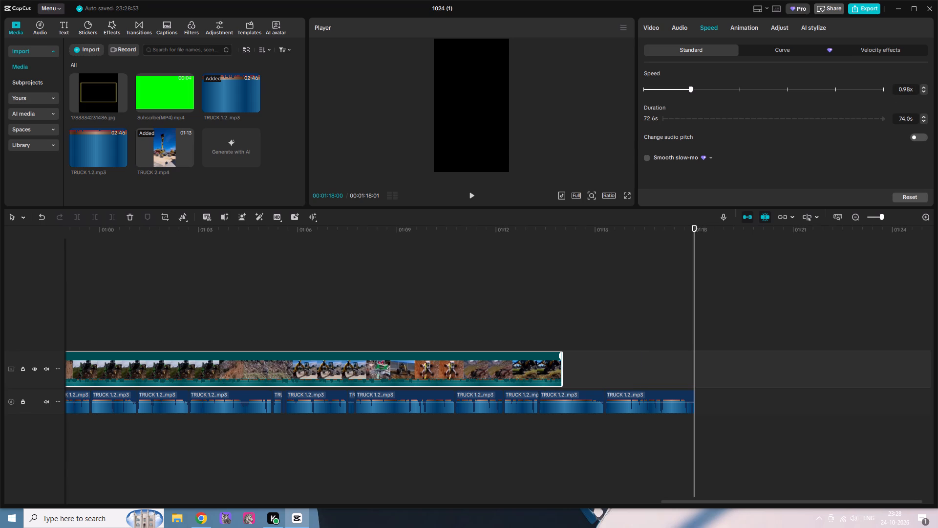
# Set the TRUCK 2.mp4 clip's speed to 0.93x to match its end with the voice-over's end.
pyautogui.click(910, 91)
pyautogui.press('3')
pyautogui.press('Return')
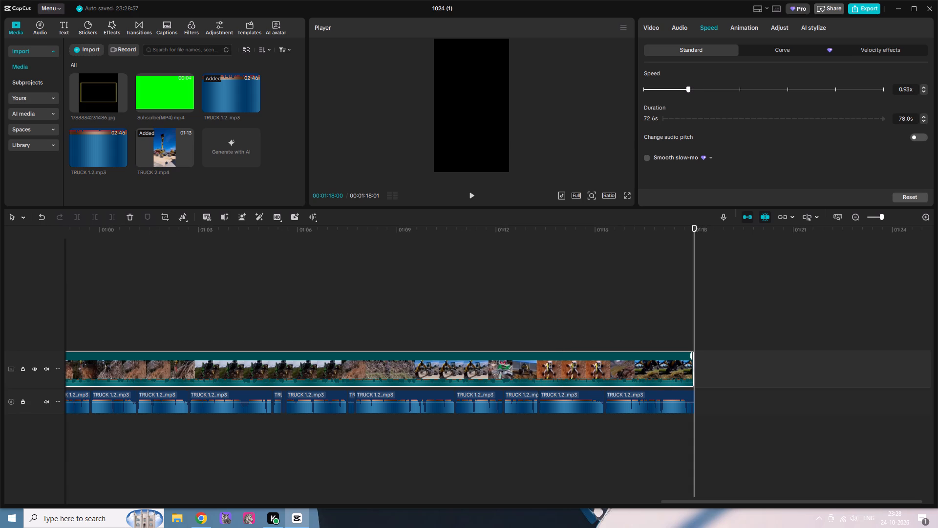
pyautogui.click(758, 309)
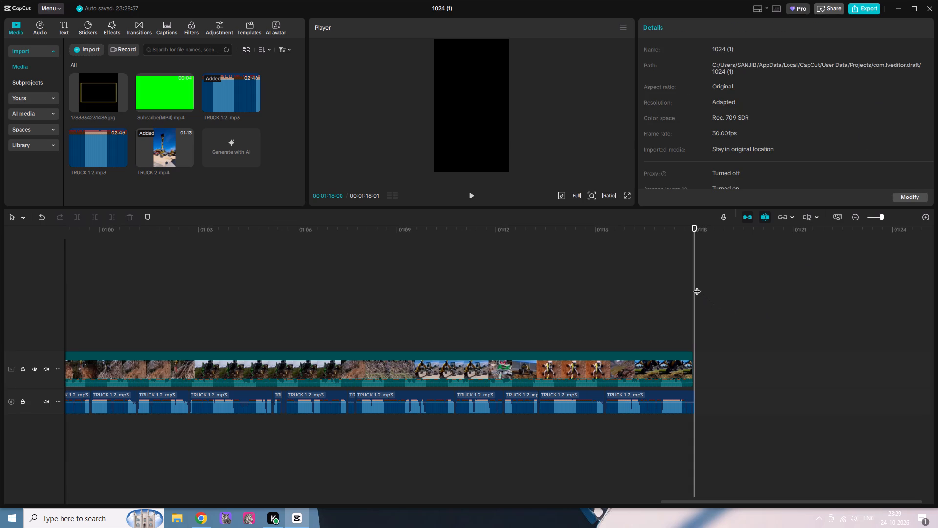
# Play back the last seconds of the timeline, preview it in full screen, and replay the project from the start.
pyautogui.click(683, 373)
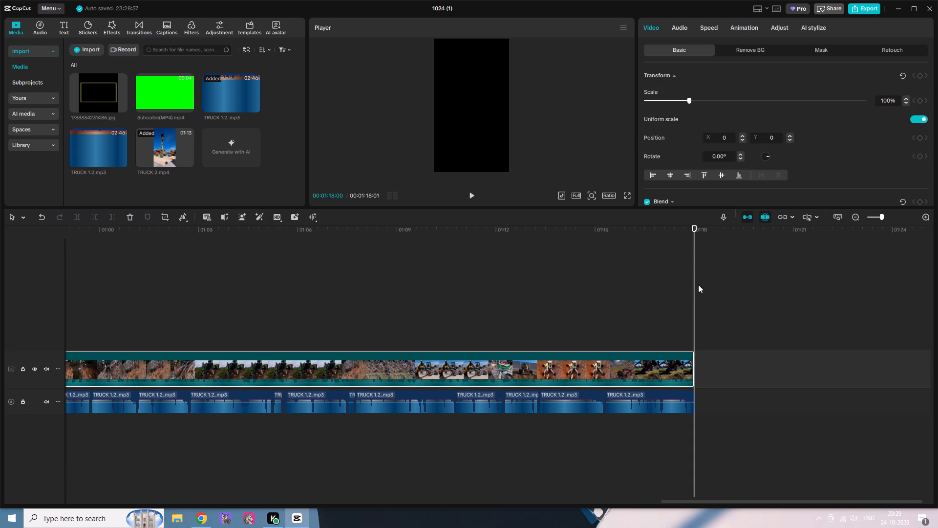
pyautogui.moveTo(694, 232); pyautogui.dragTo(685, 232)
pyautogui.press('space')
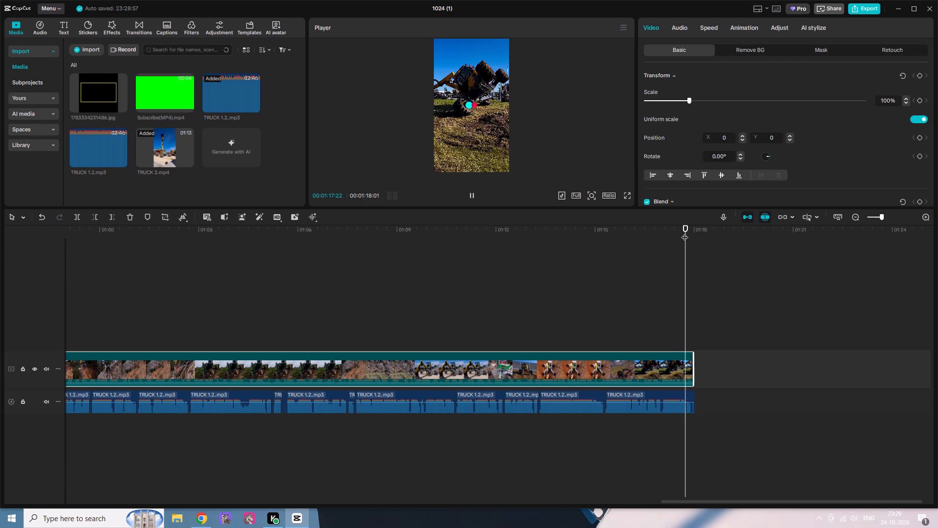
pyautogui.click(640, 232)
pyautogui.press('space')
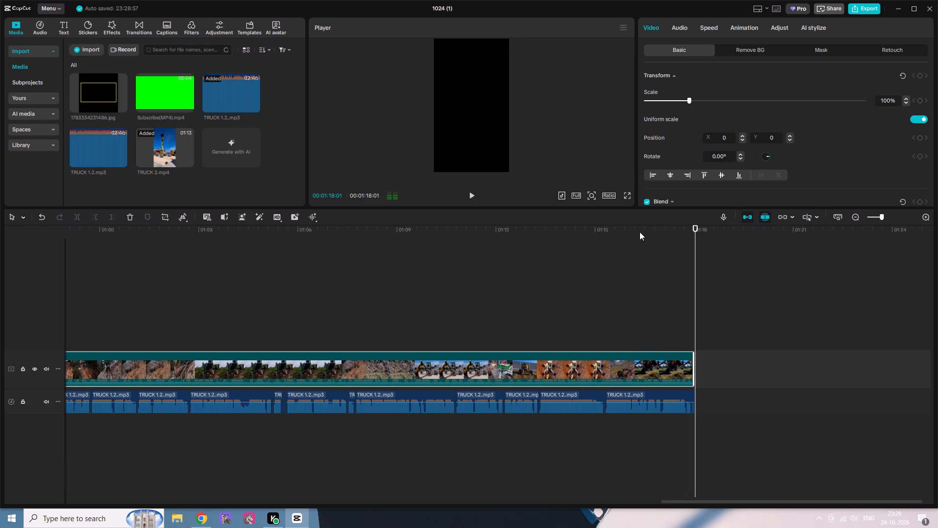
pyautogui.click(628, 193)
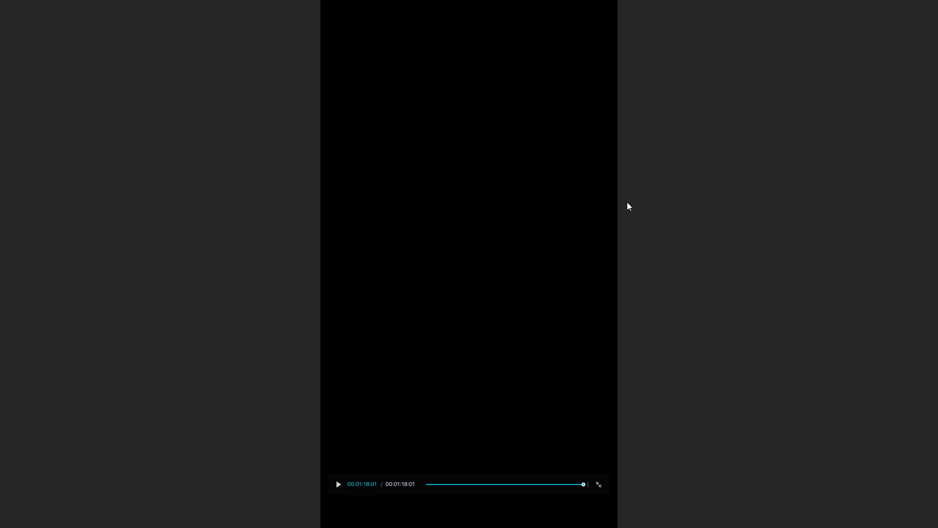
pyautogui.press('space')
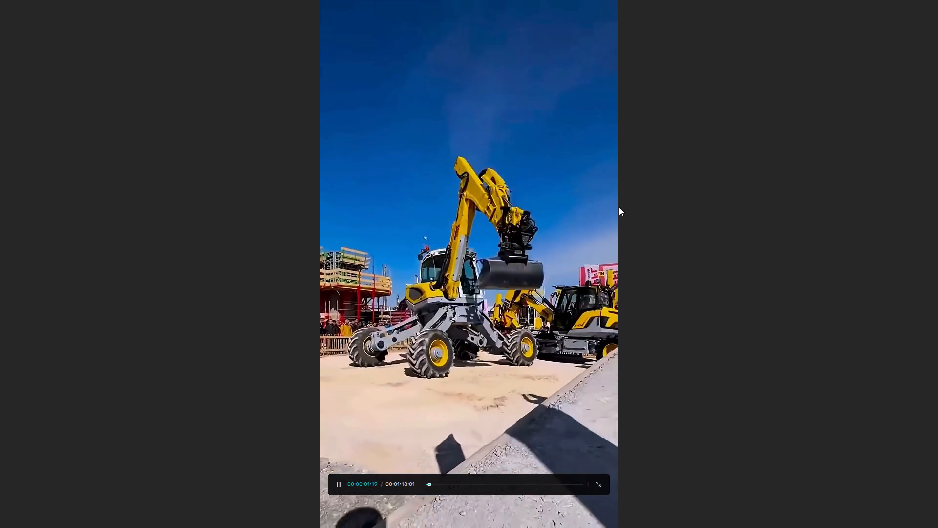
pyautogui.press('Escape')
pyautogui.press('space')
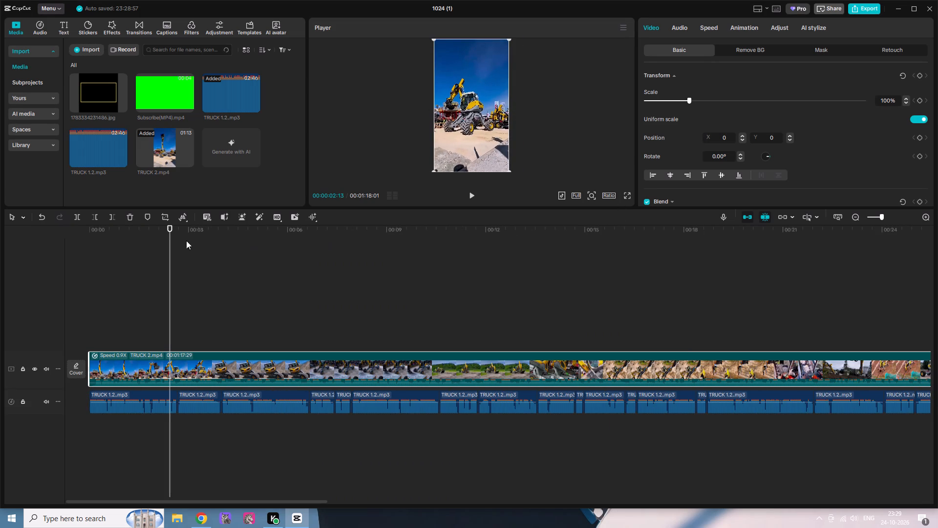
pyautogui.moveTo(168, 229); pyautogui.dragTo(17, 238)
pyautogui.press('space')
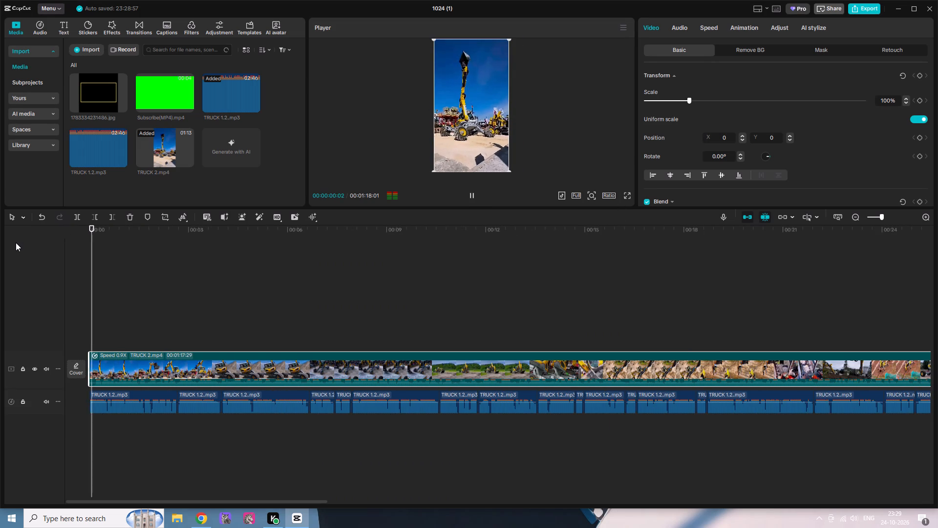
# Mute the video track holding TRUCK 2.mp4 so only the voice-over is heard.
pyautogui.click(48, 372)
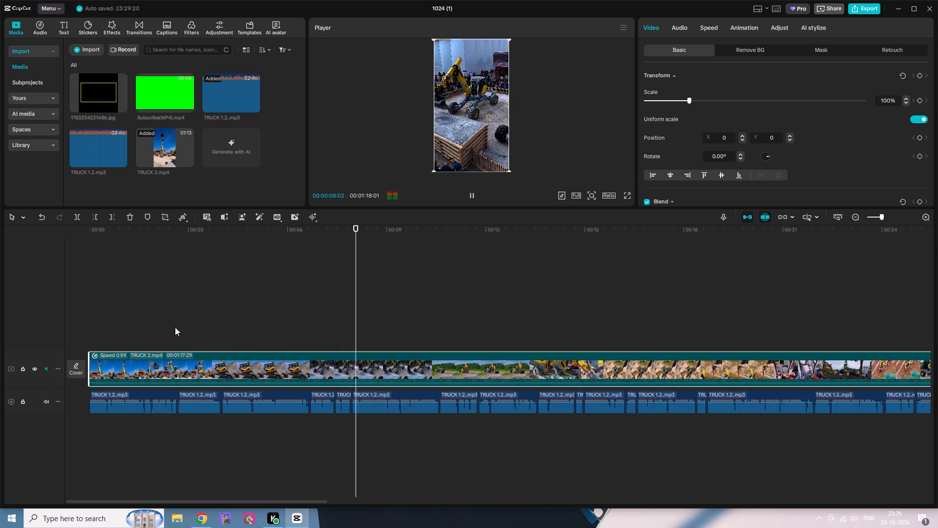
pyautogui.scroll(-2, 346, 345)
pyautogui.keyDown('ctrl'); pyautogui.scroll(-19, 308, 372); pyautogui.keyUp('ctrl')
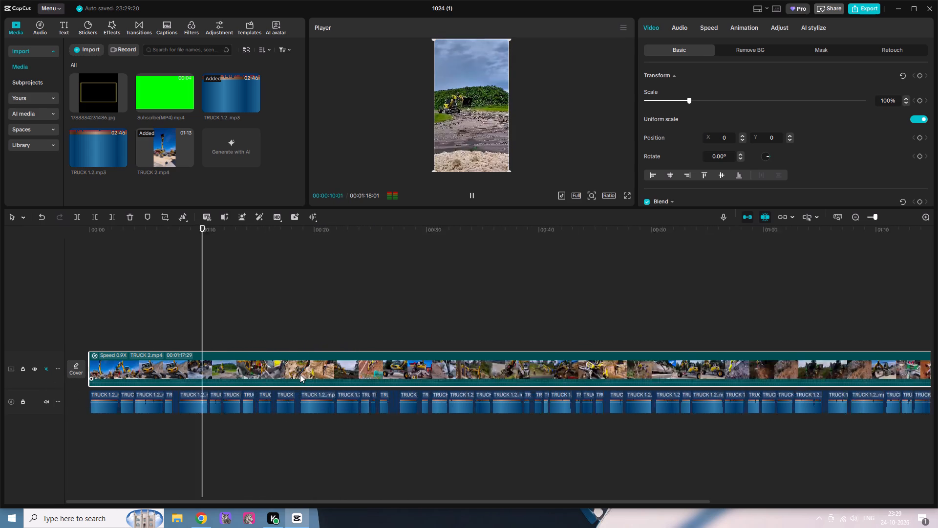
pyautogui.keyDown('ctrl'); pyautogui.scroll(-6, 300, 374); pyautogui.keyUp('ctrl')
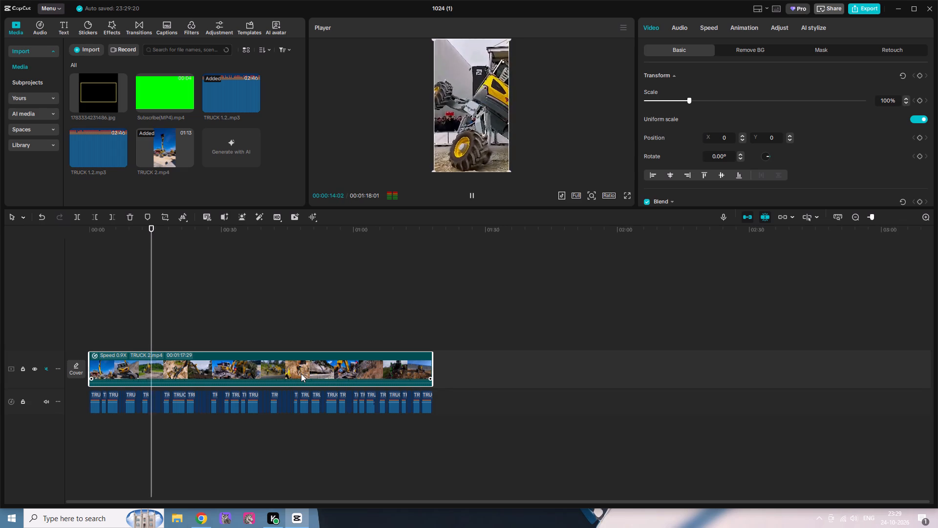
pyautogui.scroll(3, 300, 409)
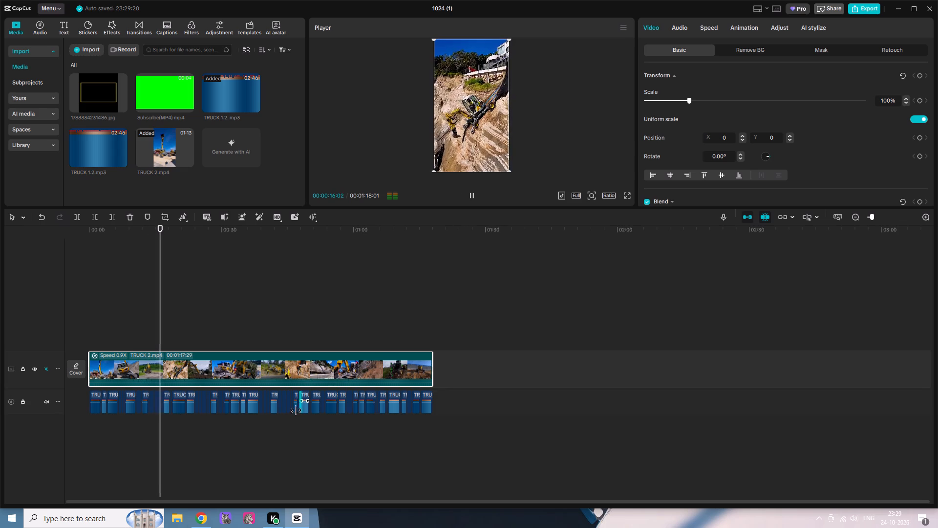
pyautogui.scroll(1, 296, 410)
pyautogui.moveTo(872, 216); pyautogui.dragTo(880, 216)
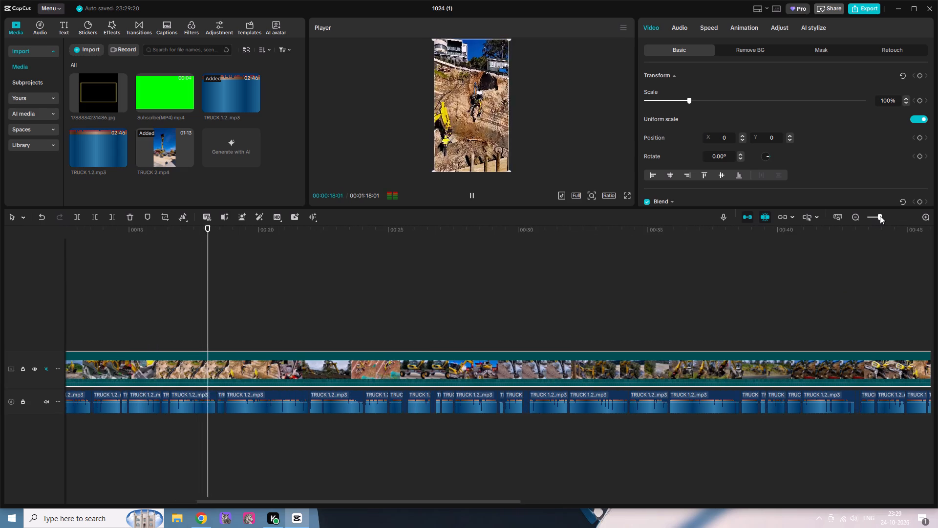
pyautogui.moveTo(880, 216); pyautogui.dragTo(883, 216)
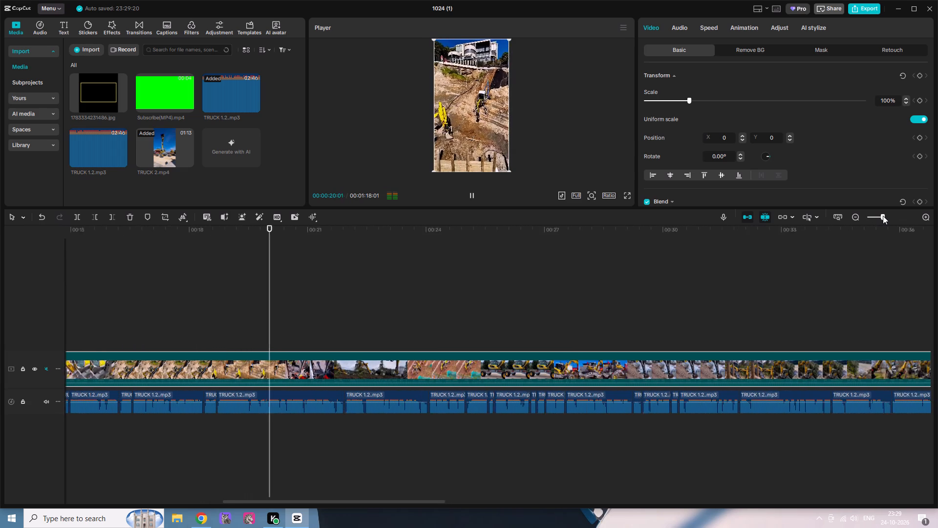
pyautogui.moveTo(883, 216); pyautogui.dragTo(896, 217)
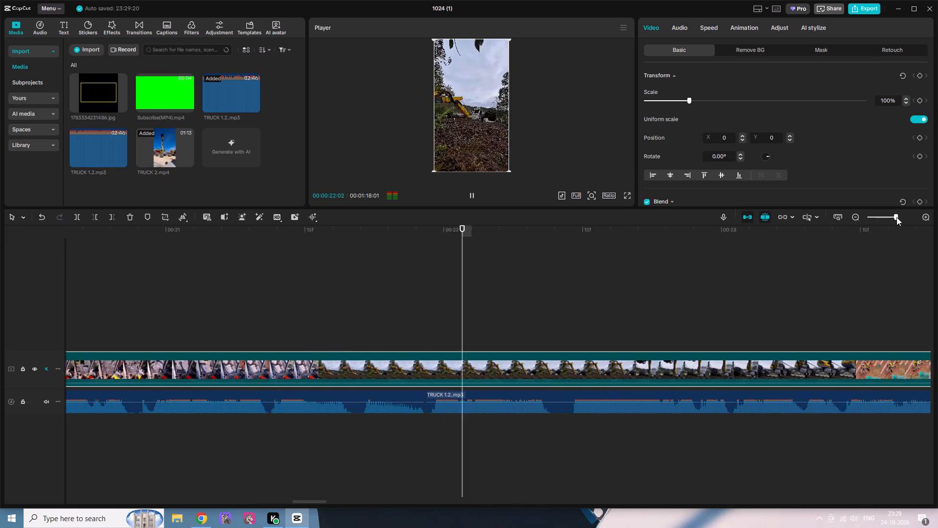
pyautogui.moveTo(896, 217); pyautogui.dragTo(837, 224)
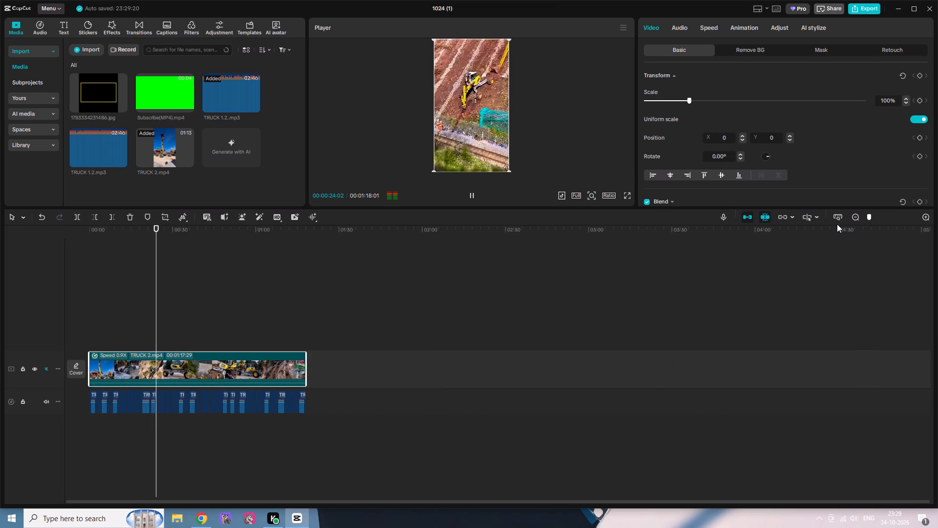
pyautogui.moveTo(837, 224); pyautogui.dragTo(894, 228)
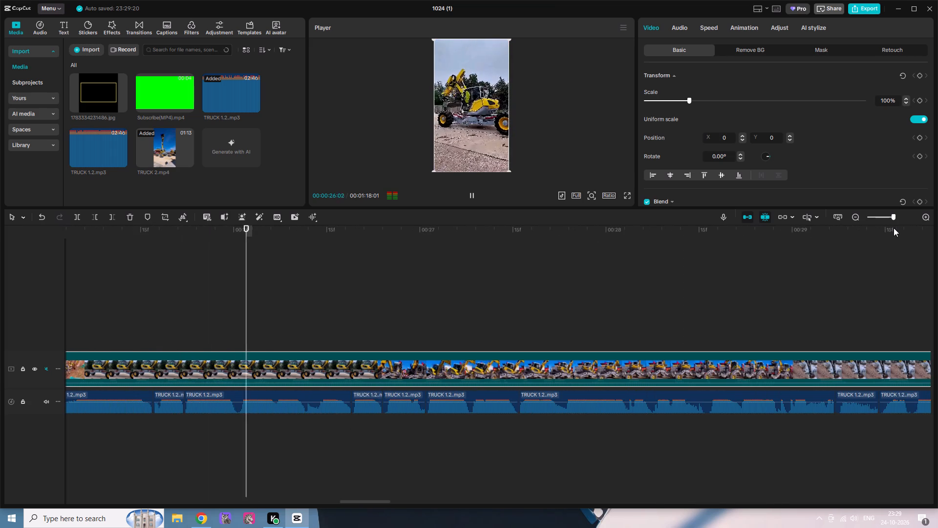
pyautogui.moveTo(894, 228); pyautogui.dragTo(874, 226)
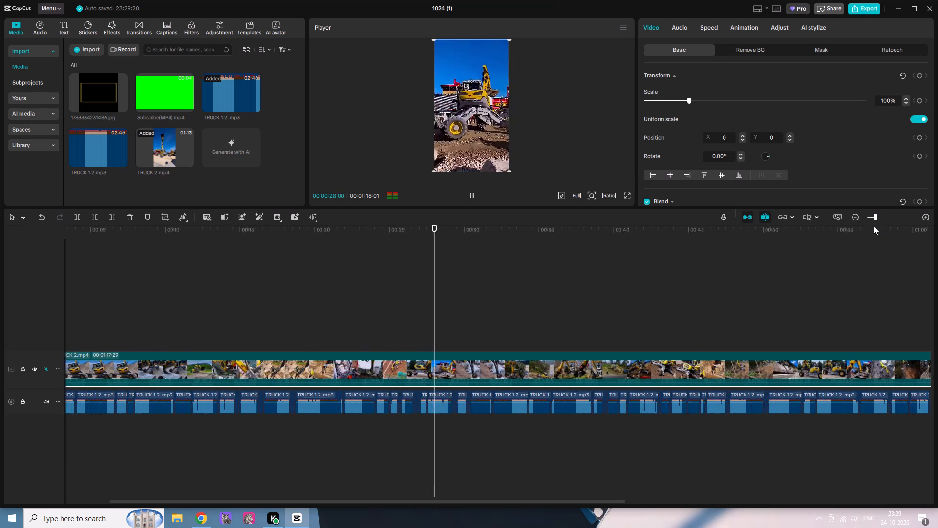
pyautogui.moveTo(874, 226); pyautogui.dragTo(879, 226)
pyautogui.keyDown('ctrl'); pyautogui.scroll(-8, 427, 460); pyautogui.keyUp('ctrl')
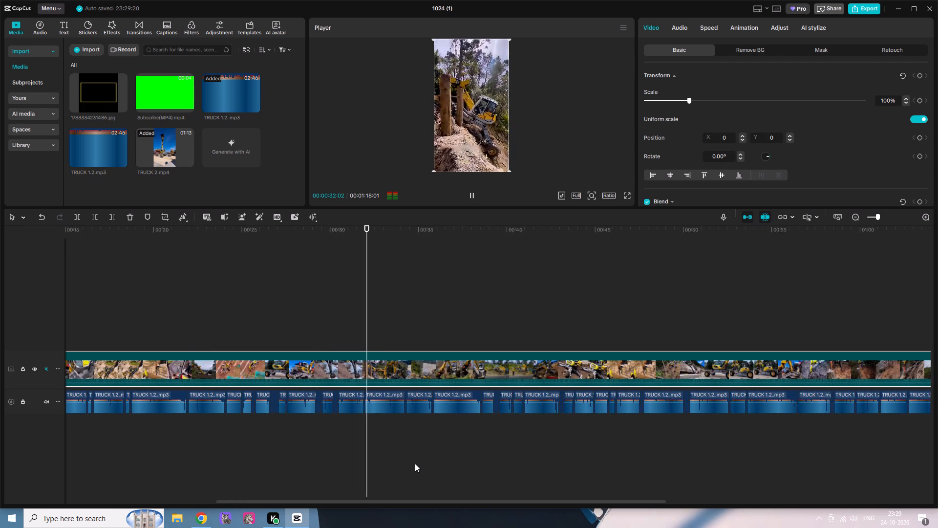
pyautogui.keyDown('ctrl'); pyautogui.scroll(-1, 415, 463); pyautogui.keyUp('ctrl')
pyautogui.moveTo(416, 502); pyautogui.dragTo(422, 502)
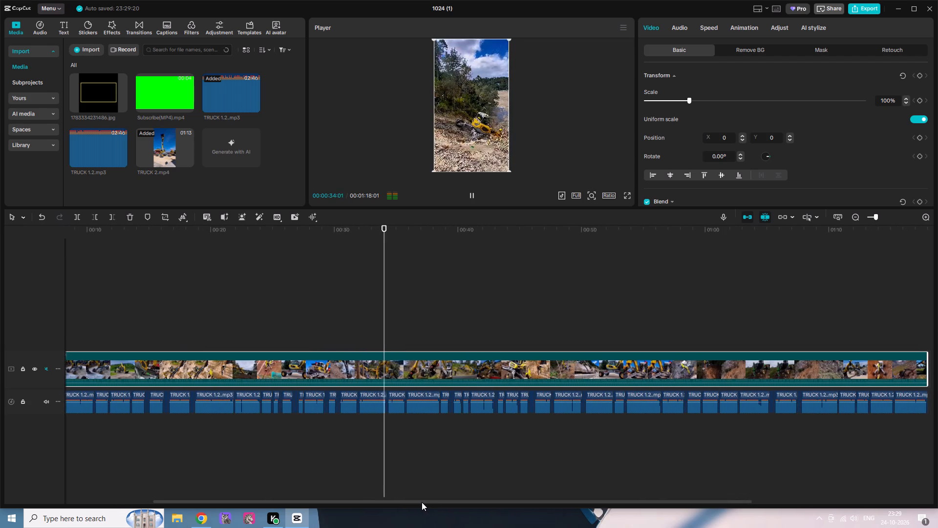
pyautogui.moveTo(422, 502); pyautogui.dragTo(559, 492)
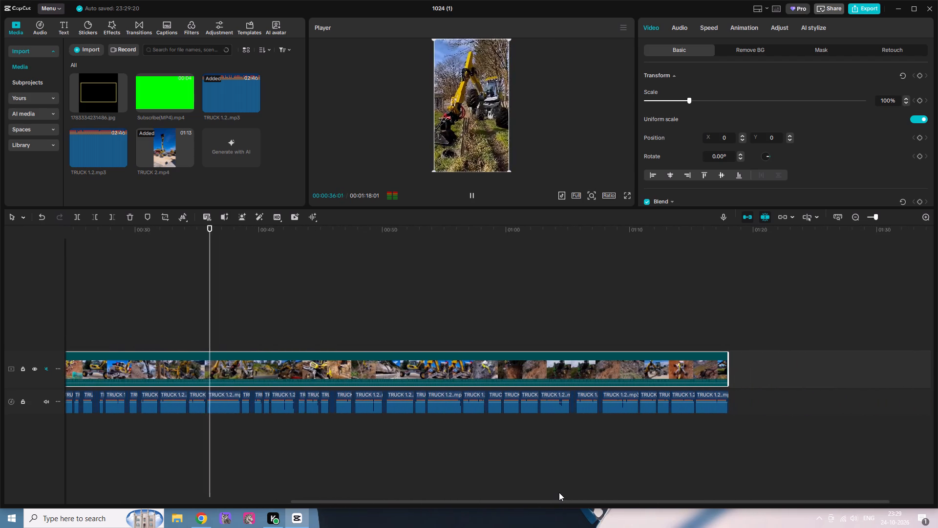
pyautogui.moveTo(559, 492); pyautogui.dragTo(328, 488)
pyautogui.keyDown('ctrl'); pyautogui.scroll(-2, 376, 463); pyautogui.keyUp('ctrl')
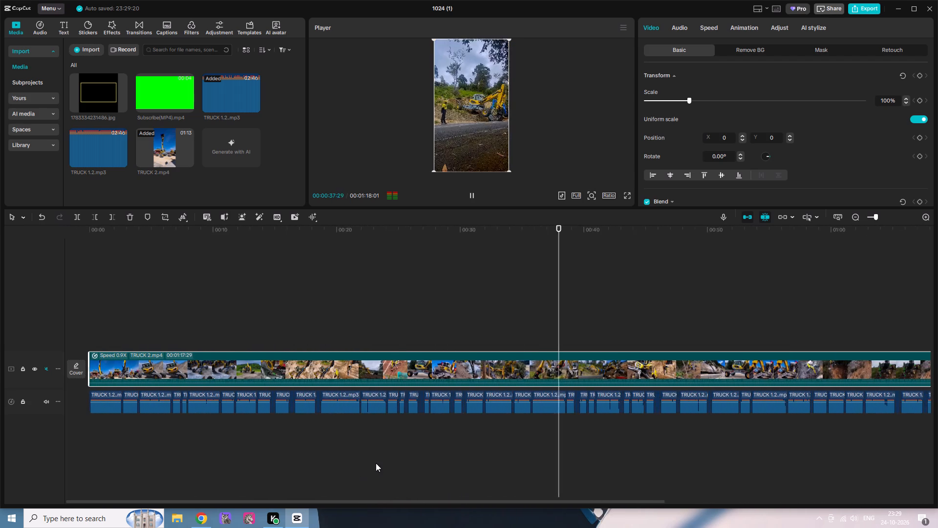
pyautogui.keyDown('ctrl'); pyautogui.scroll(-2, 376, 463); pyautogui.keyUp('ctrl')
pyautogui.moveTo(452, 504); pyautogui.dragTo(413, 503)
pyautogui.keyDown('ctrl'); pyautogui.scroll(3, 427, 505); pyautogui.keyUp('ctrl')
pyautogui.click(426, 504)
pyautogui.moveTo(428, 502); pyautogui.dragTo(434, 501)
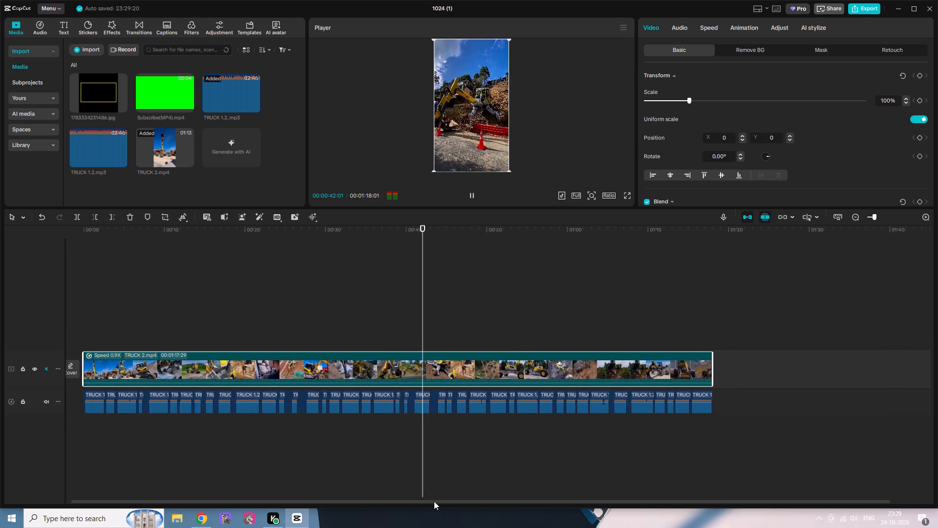
# Watch the playback of the muted video with its voice-over through to the end of the timeline.
pyautogui.moveTo(434, 501); pyautogui.dragTo(484, 496)
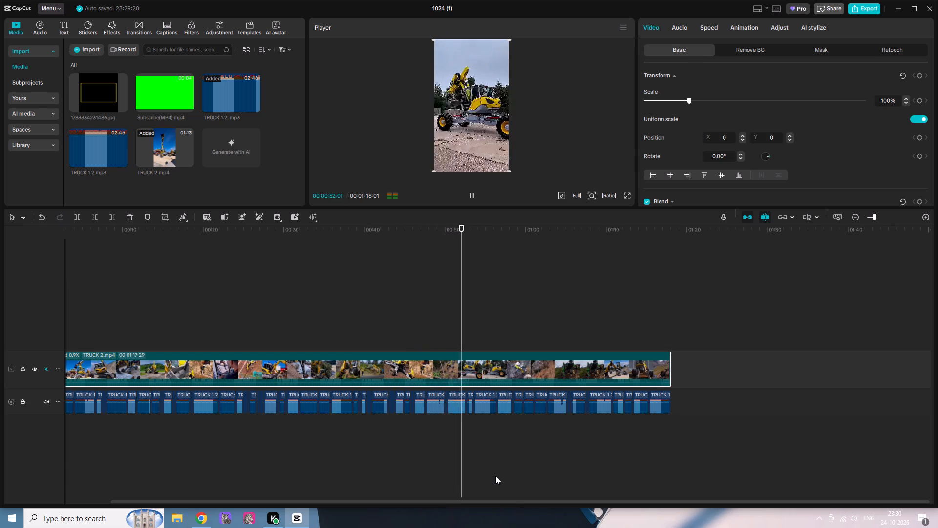
pyautogui.keyDown('ctrl'); pyautogui.scroll(-3, 495, 476); pyautogui.keyUp('ctrl')
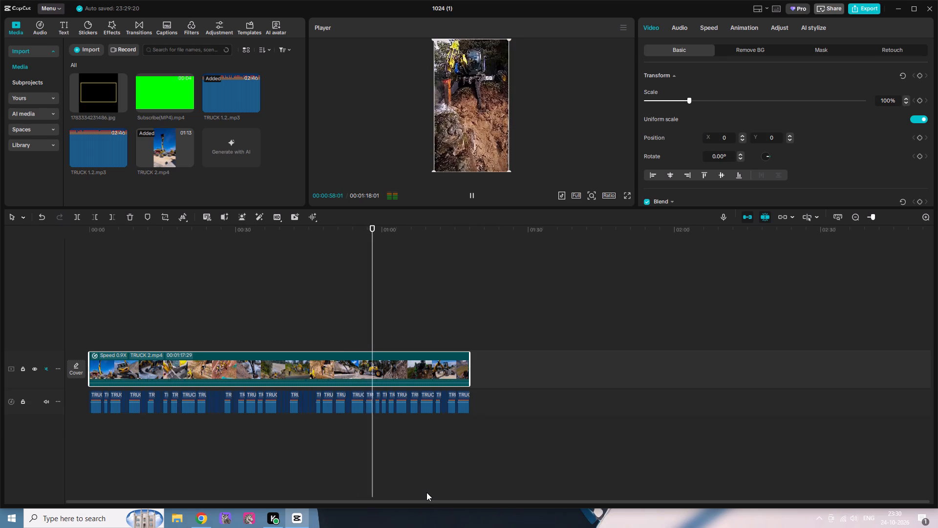
pyautogui.keyDown('ctrl'); pyautogui.scroll(-2, 426, 492); pyautogui.keyUp('ctrl')
pyautogui.keyDown('ctrl'); pyautogui.scroll(3, 342, 493); pyautogui.keyUp('ctrl')
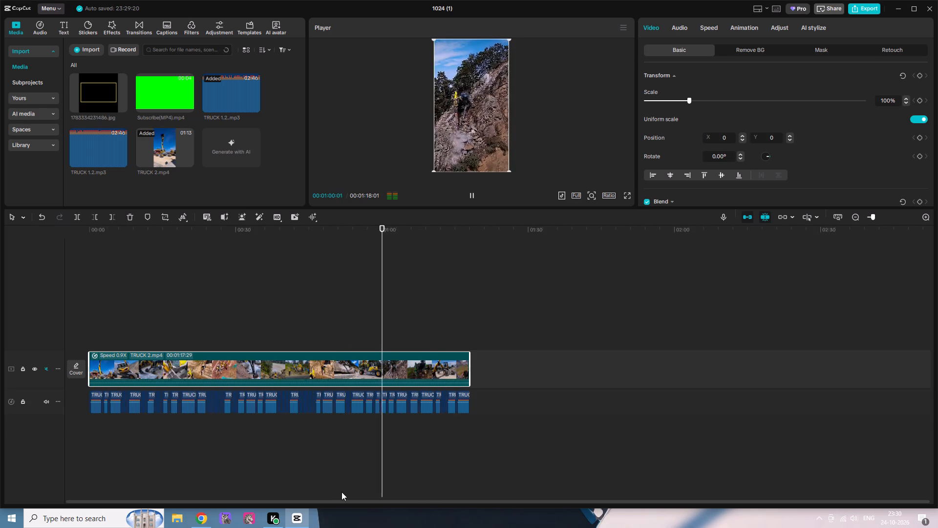
pyautogui.keyDown('ctrl'); pyautogui.scroll(-1, 341, 491); pyautogui.keyUp('ctrl')
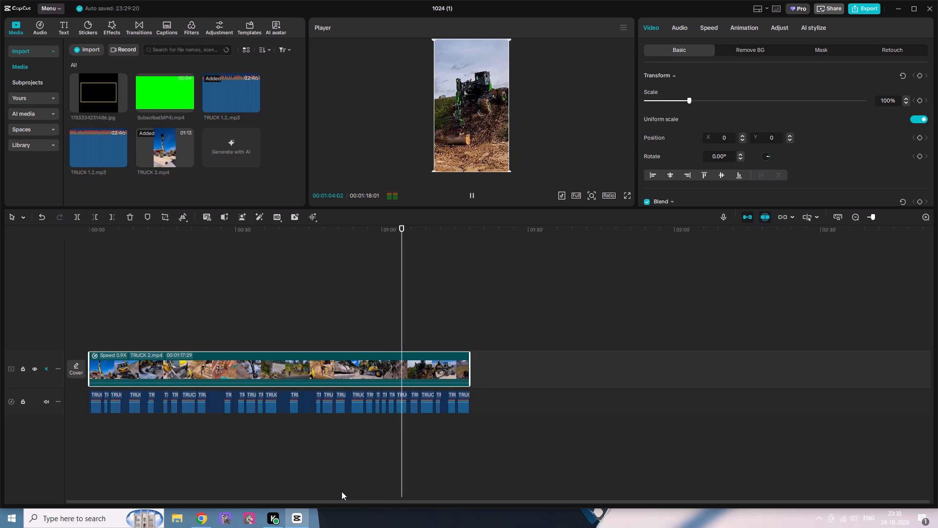
pyautogui.keyDown('ctrl'); pyautogui.scroll(-1, 341, 491); pyautogui.keyUp('ctrl')
pyautogui.keyDown('ctrl'); pyautogui.scroll(1, 341, 491); pyautogui.keyUp('ctrl')
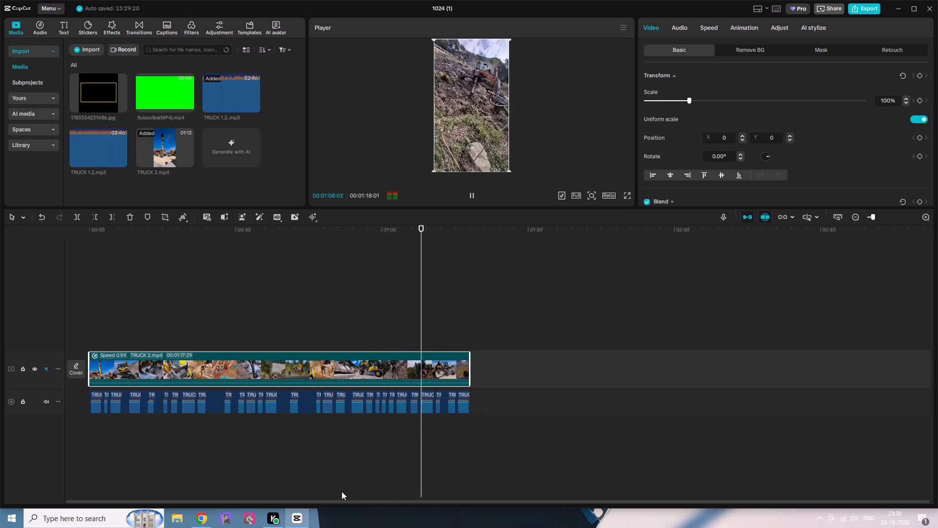
pyautogui.moveTo(342, 501); pyautogui.dragTo(324, 501)
pyautogui.keyDown('ctrl'); pyautogui.scroll(-3, 324, 497); pyautogui.keyUp('ctrl')
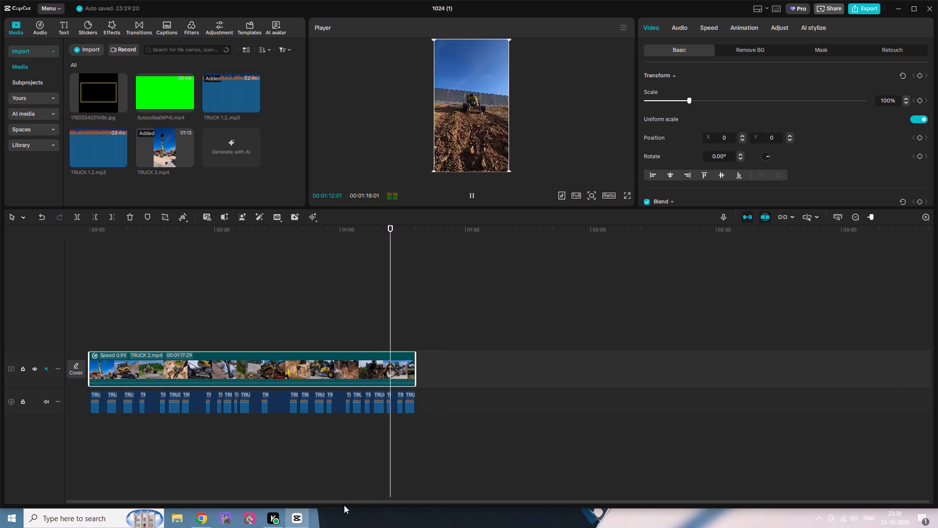
pyautogui.keyDown('ctrl'); pyautogui.click(344, 505); pyautogui.keyUp('ctrl')
pyautogui.moveTo(343, 503); pyautogui.dragTo(300, 502)
pyautogui.moveTo(300, 500); pyautogui.dragTo(338, 500)
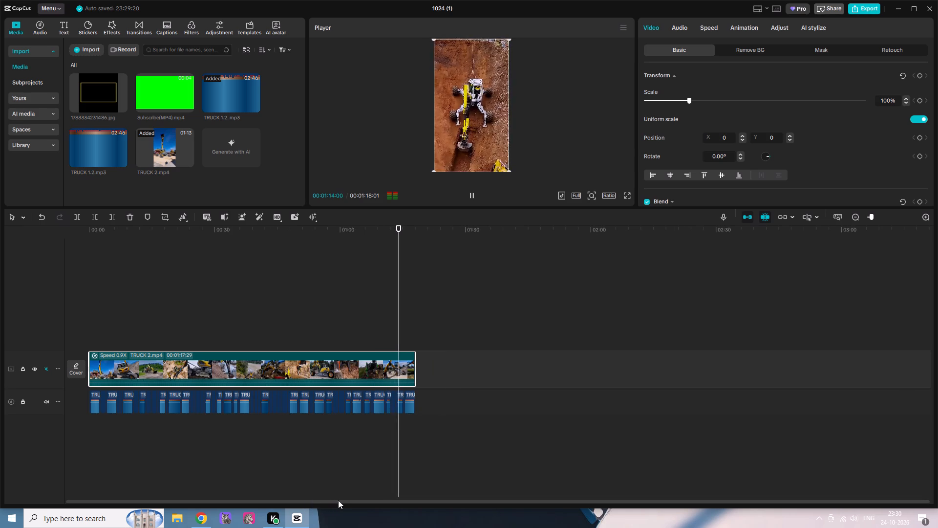
pyautogui.moveTo(338, 500); pyautogui.dragTo(339, 500)
pyautogui.scroll(-2, 341, 499)
pyautogui.keyDown('ctrl'); pyautogui.scroll(-4, 342, 501); pyautogui.keyUp('ctrl')
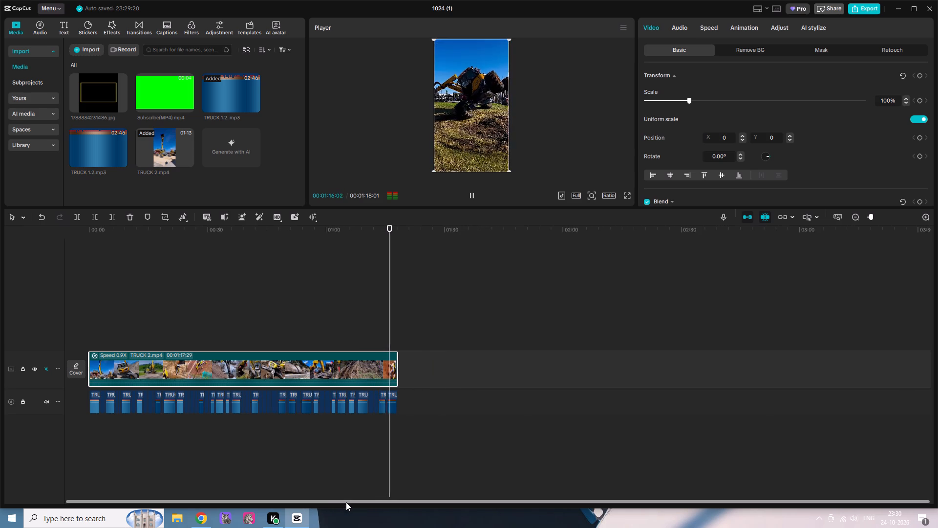
pyautogui.keyDown('ctrl'); pyautogui.scroll(7, 346, 502); pyautogui.keyUp('ctrl')
pyautogui.keyDown('ctrl'); pyautogui.scroll(11, 380, 465); pyautogui.keyUp('ctrl')
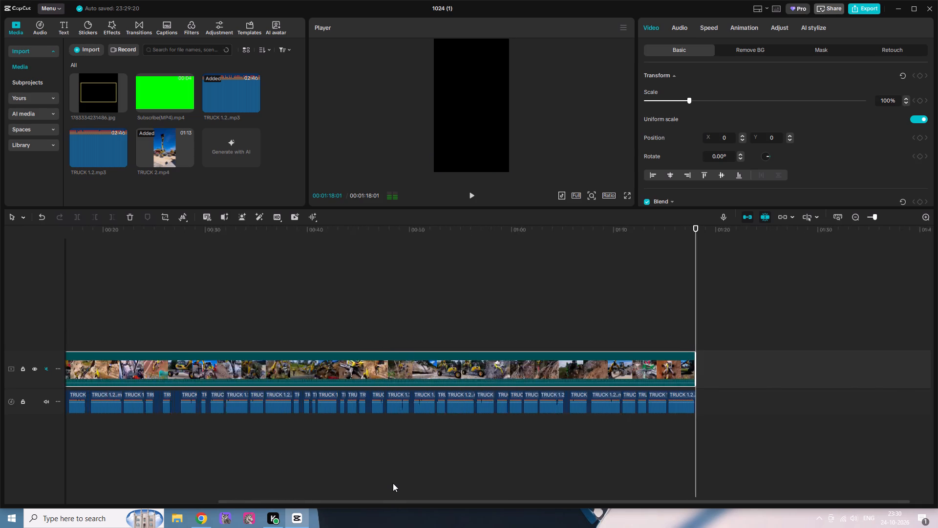
# Add 1783334231486.jpg and Subscribe(MP4).mp4 together on a new track above TRUCK 2.mp4, starting at 00:00.
pyautogui.moveTo(398, 503); pyautogui.dragTo(132, 491)
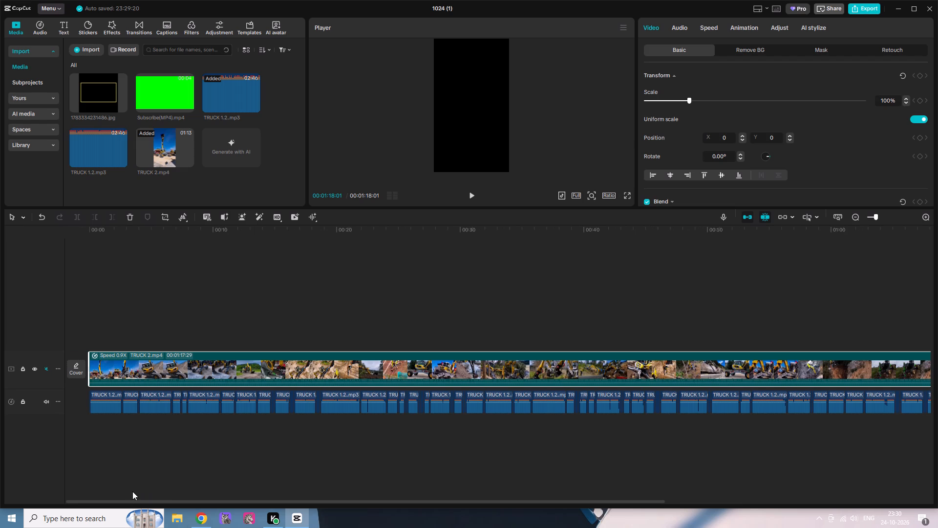
pyautogui.moveTo(132, 491); pyautogui.dragTo(132, 490)
pyautogui.moveTo(104, 231); pyautogui.dragTo(44, 233)
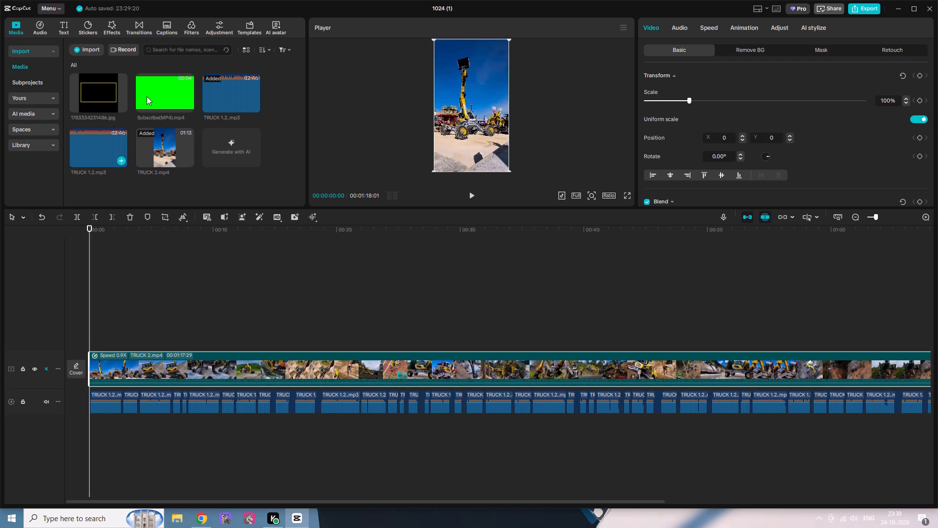
pyautogui.keyDown('ctrl'); pyautogui.click(163, 97); pyautogui.keyUp('ctrl')
pyautogui.keyDown('ctrl'); pyautogui.click(87, 88); pyautogui.keyUp('ctrl')
pyautogui.moveTo(95, 90); pyautogui.dragTo(106, 284)
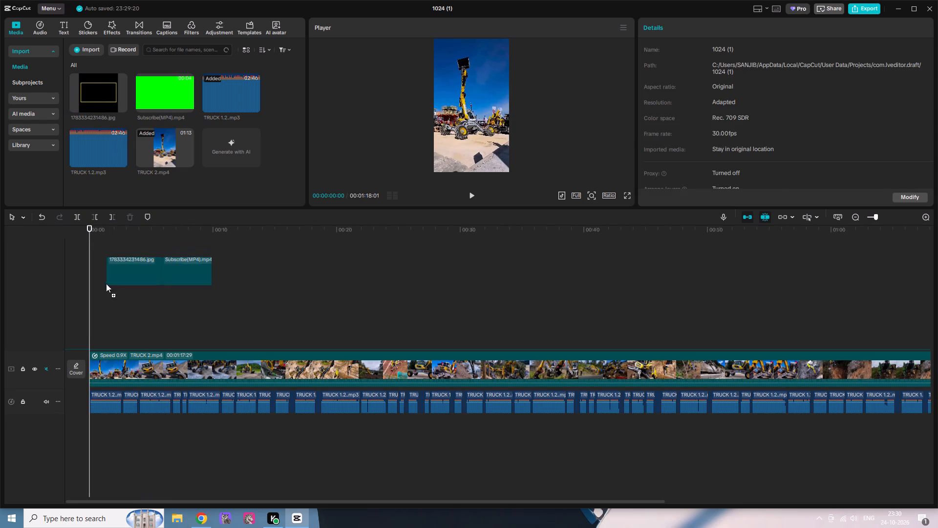
pyautogui.moveTo(106, 284); pyautogui.dragTo(102, 304)
pyautogui.moveTo(113, 330); pyautogui.dragTo(70, 331)
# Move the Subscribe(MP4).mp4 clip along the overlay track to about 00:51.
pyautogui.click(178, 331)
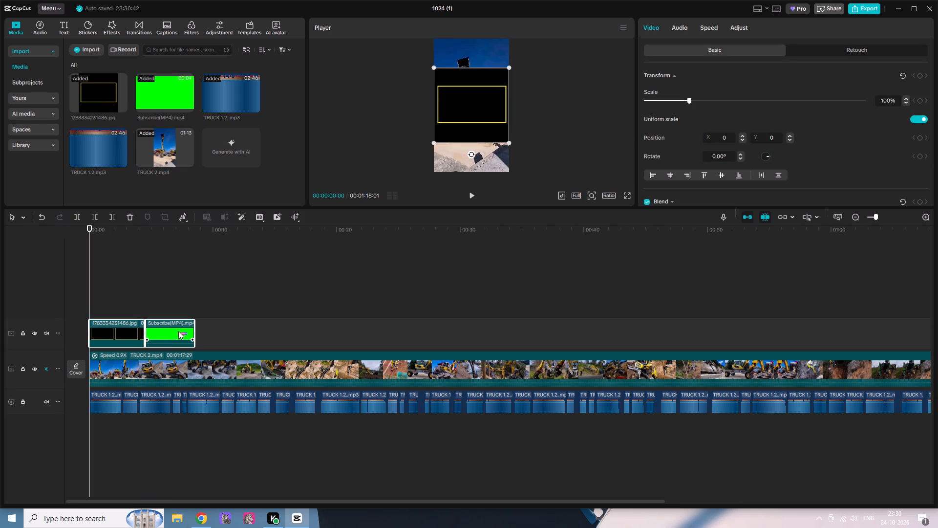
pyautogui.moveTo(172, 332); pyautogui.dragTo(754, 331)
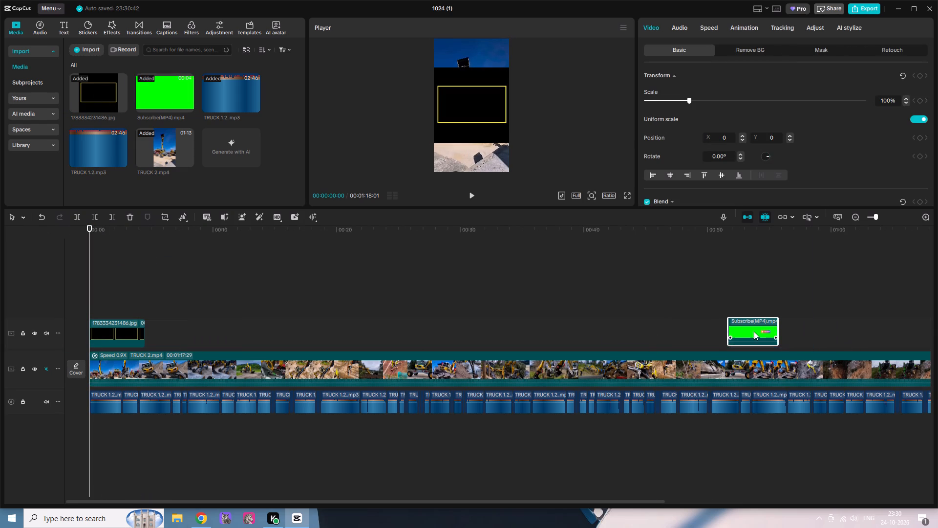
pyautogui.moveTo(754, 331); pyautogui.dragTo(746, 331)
# Lock the TRUCK 2.mp4 video track and the voice-over audio track.
pyautogui.moveTo(358, 359); pyautogui.dragTo(301, 358)
pyautogui.moveTo(299, 357); pyautogui.dragTo(255, 355)
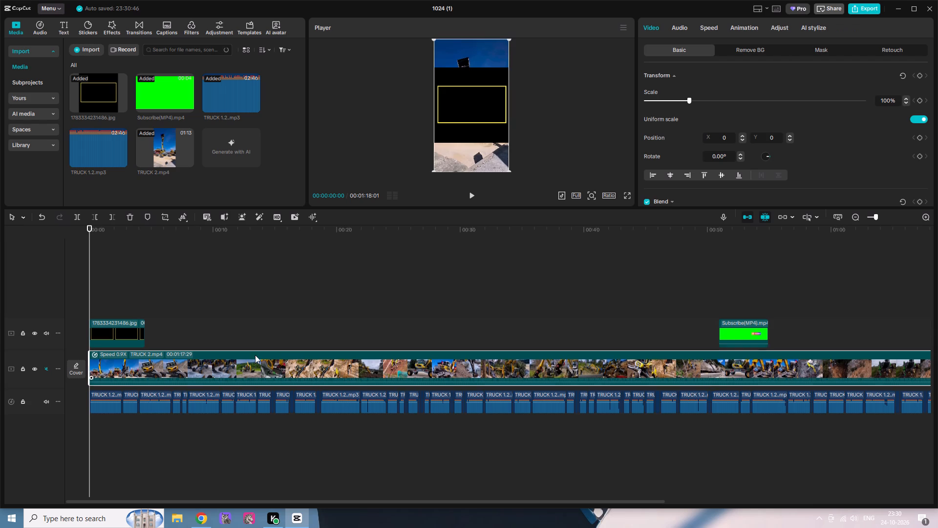
pyautogui.moveTo(255, 355); pyautogui.dragTo(264, 355)
pyautogui.click(20, 372)
pyautogui.click(23, 402)
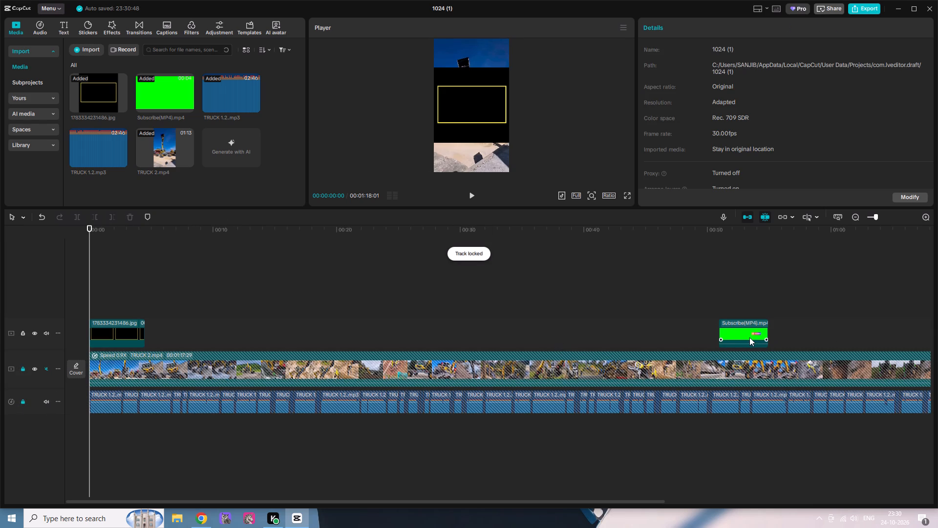
# Move the Subscribe(MP4).mp4 clip to the end of the timeline so it finishes together with TRUCK 2.mp4.
pyautogui.moveTo(741, 335); pyautogui.dragTo(642, 328)
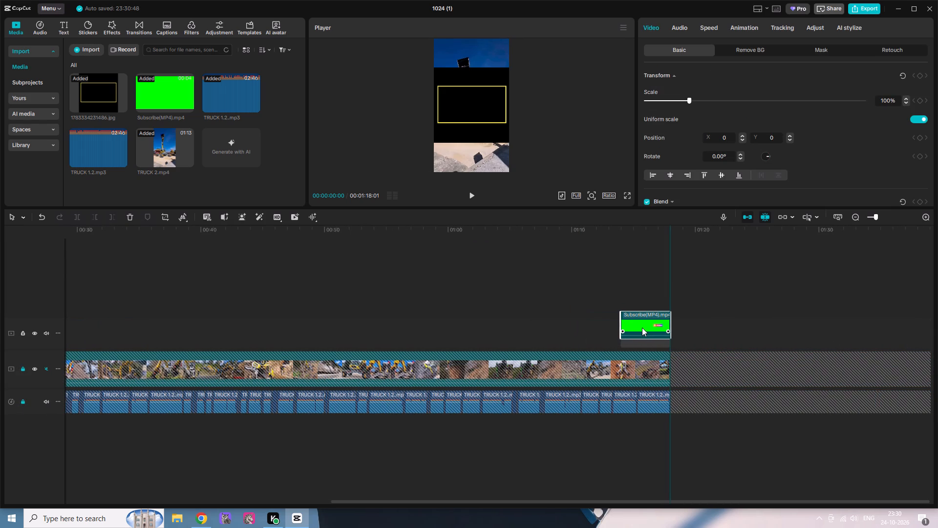
pyautogui.moveTo(642, 328); pyautogui.dragTo(640, 328)
pyautogui.moveTo(638, 328); pyautogui.dragTo(641, 328)
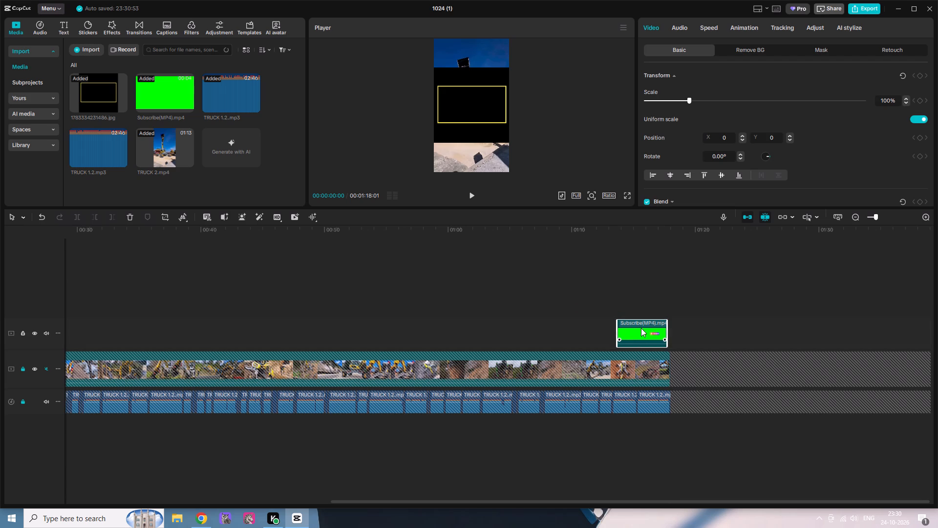
pyautogui.moveTo(641, 328); pyautogui.dragTo(643, 328)
# Remove the green background of the Subscribe(MP4).mp4 clip with Chroma key, sampling the green and setting intensity to 30.
pyautogui.click(628, 230)
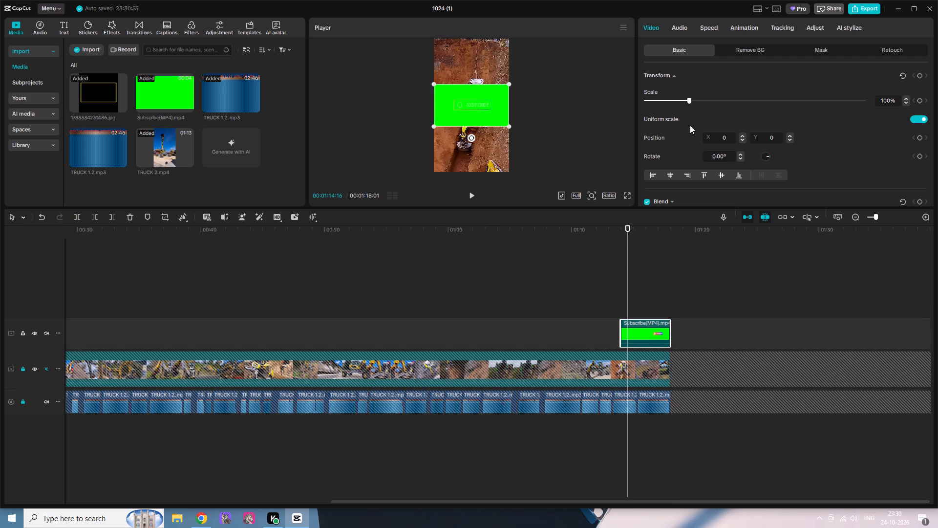
pyautogui.click(746, 50)
pyautogui.click(648, 120)
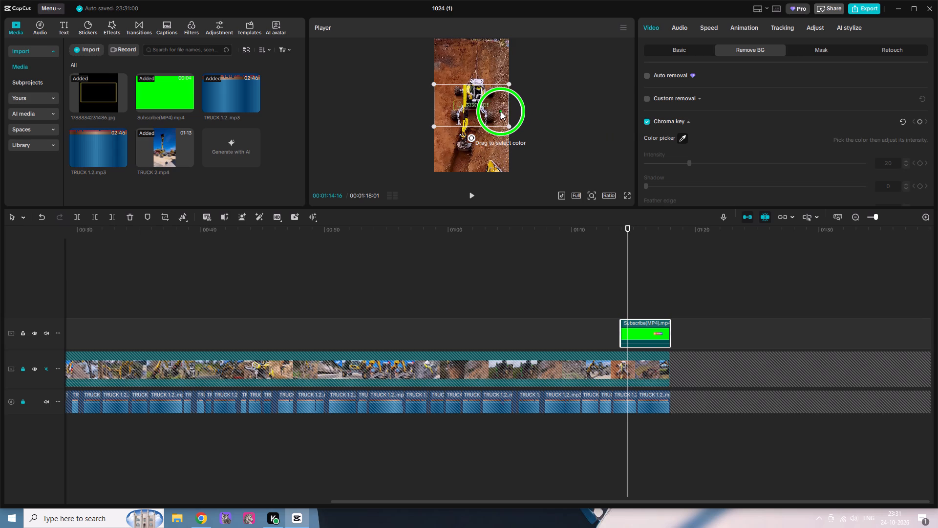
pyautogui.click(500, 111)
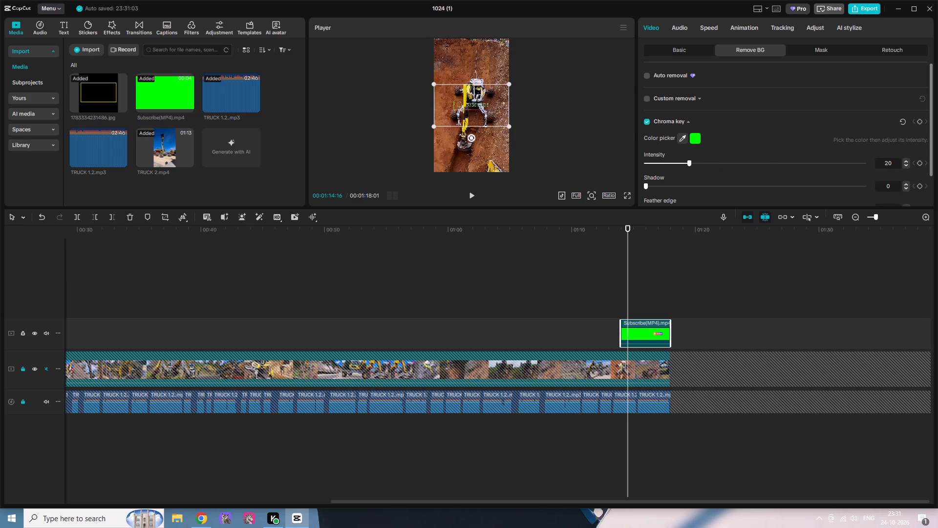
pyautogui.moveTo(895, 162); pyautogui.dragTo(836, 161)
pyautogui.write('30')
pyautogui.press('Return')
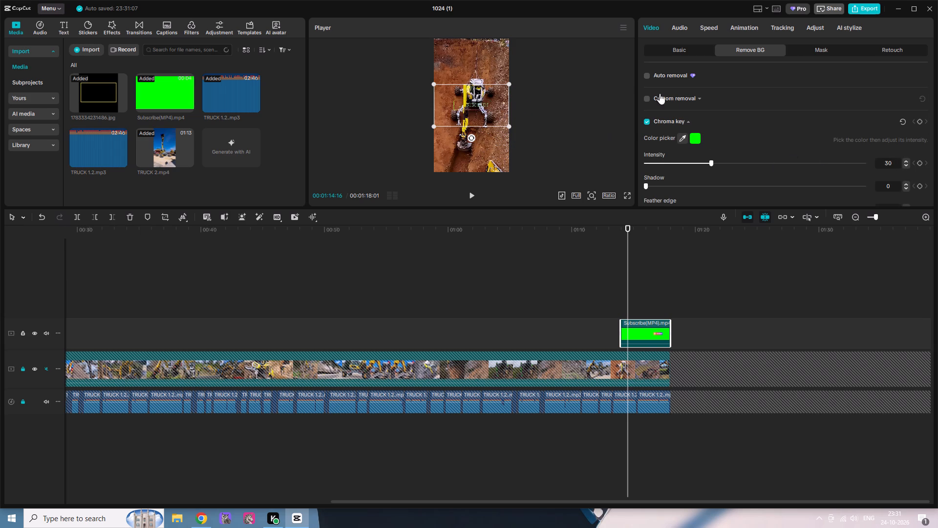
# Set the scale of the Subscribe(MP4).mp4 clip to 65%.
pyautogui.click(674, 46)
pyautogui.moveTo(892, 101); pyautogui.dragTo(852, 102)
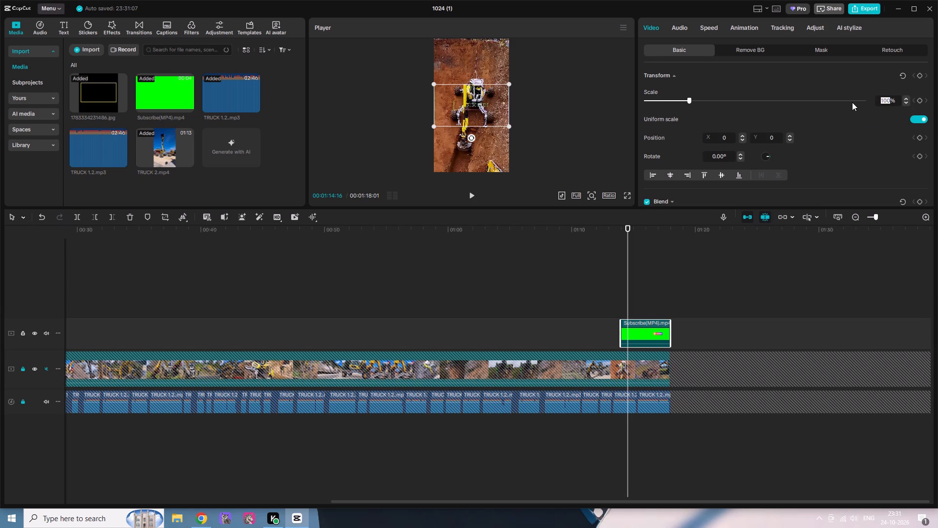
pyautogui.moveTo(852, 102); pyautogui.dragTo(851, 103)
pyautogui.write('65')
pyautogui.press('Return')
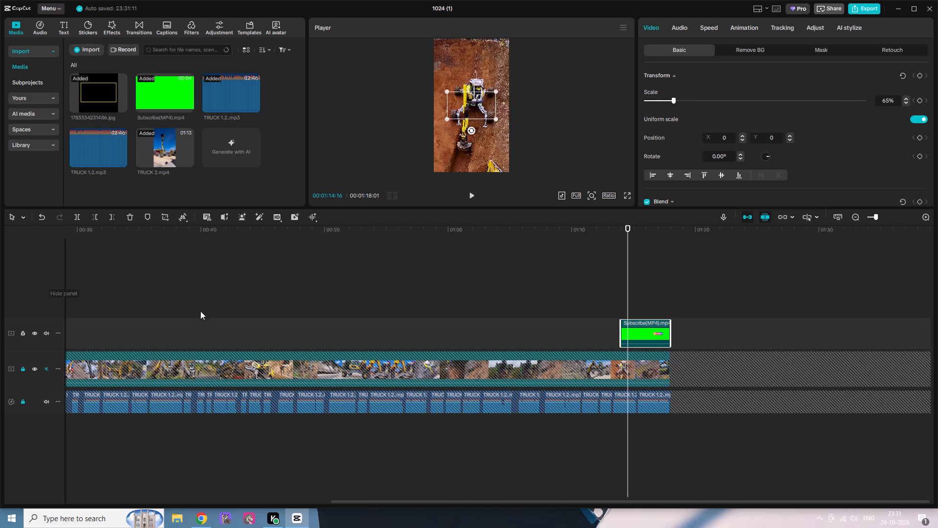
# Move 1783334231486.jpg to its own track above the Subscribe clip and extend it to the end of TRUCK 2.mp4.
pyautogui.moveTo(440, 505); pyautogui.dragTo(111, 490)
pyautogui.moveTo(361, 503); pyautogui.dragTo(35, 476)
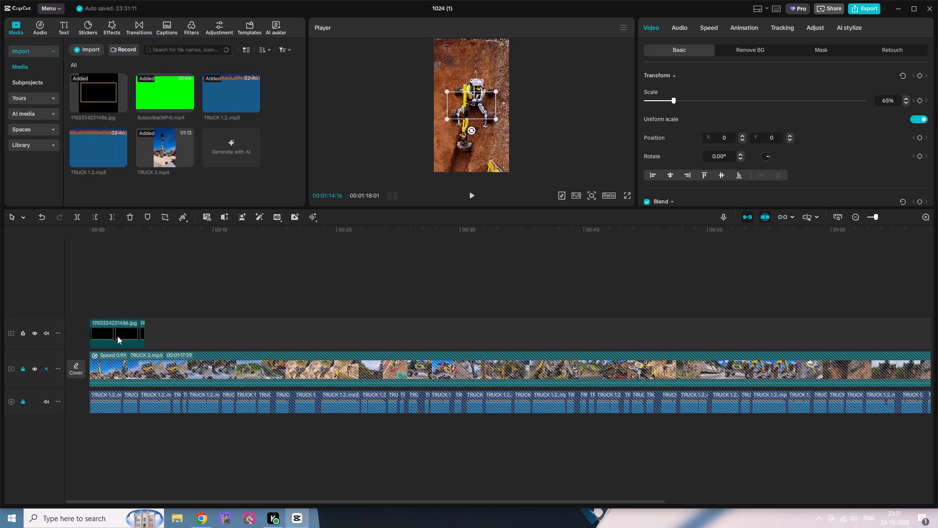
pyautogui.moveTo(115, 331); pyautogui.dragTo(115, 308)
pyautogui.moveTo(145, 307); pyautogui.dragTo(311, 327)
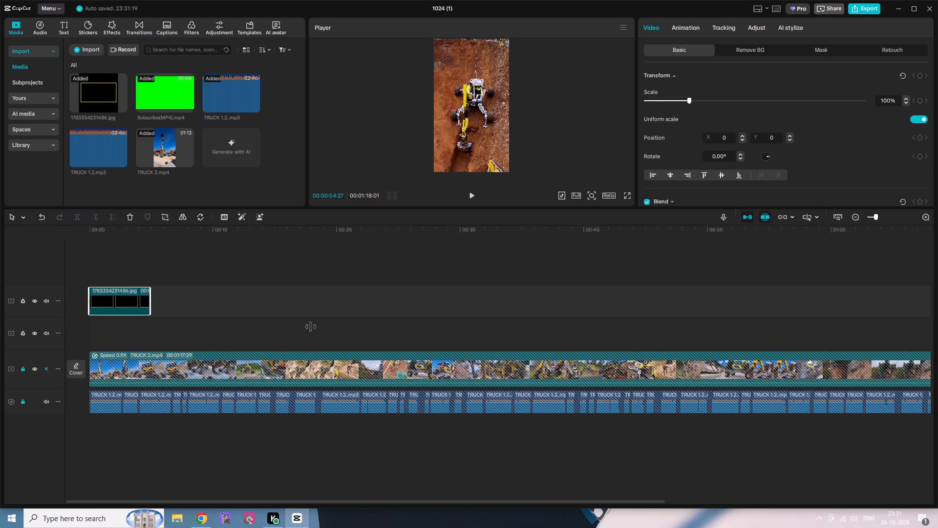
pyautogui.moveTo(311, 327); pyautogui.dragTo(937, 323)
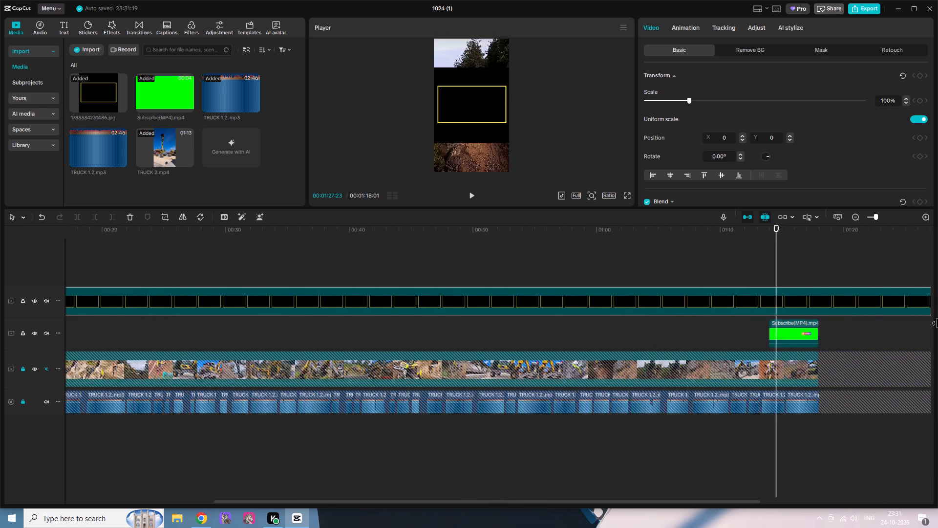
pyautogui.moveTo(937, 323); pyautogui.dragTo(554, 326)
# Remove the black background of the 1783334231486.jpg frame with Chroma key, sampling the black and setting intensity to 100.
pyautogui.click(745, 52)
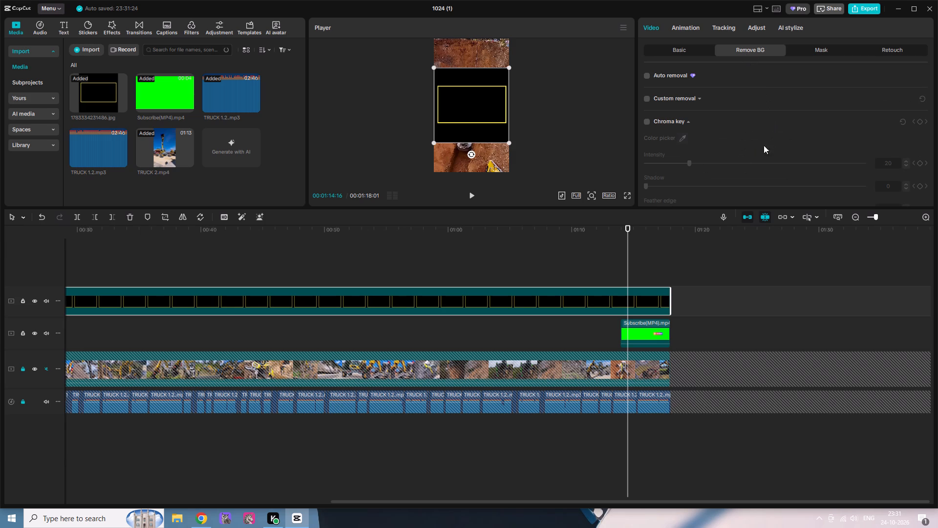
pyautogui.click(650, 123)
pyautogui.click(649, 123)
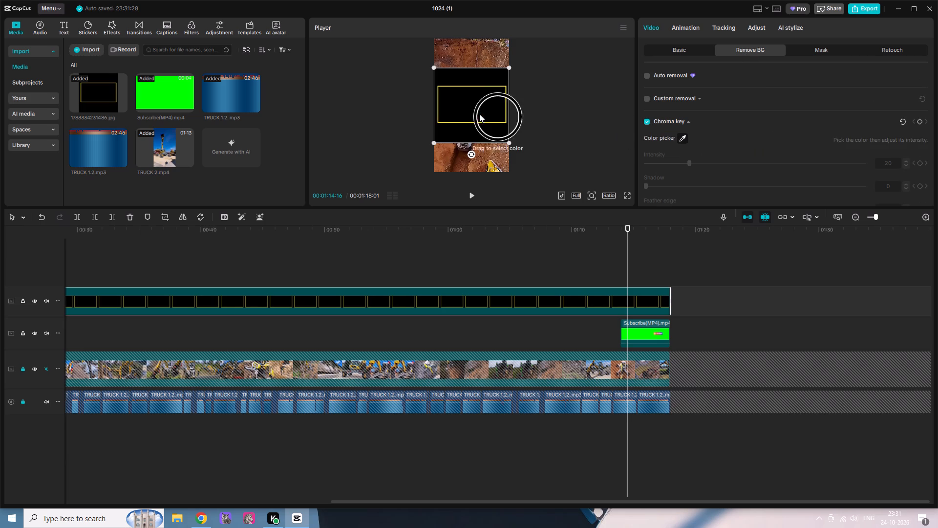
pyautogui.click(481, 111)
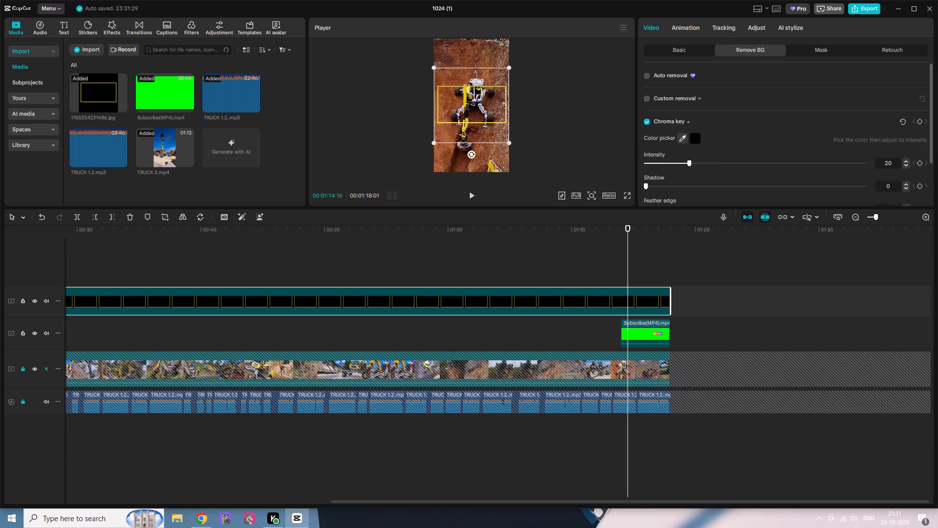
pyautogui.moveTo(895, 162); pyautogui.dragTo(846, 163)
pyautogui.write('100')
pyautogui.press('Return')
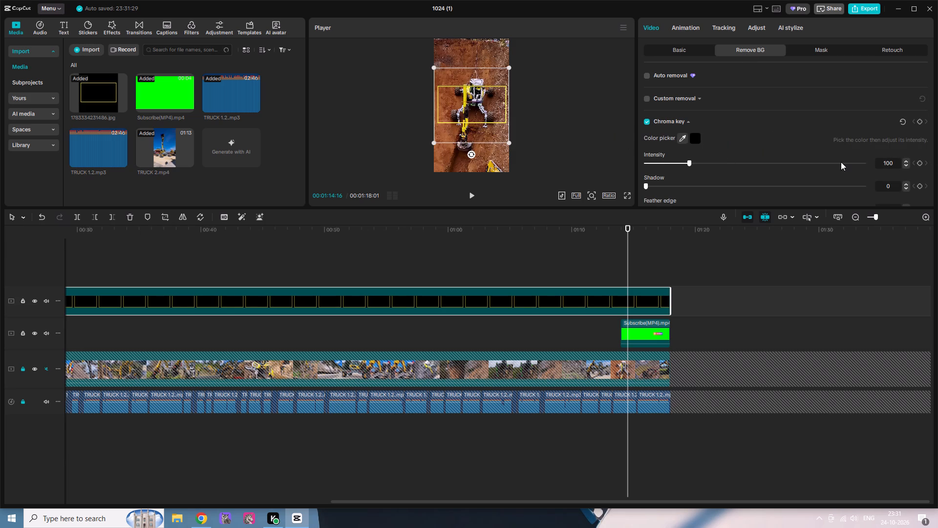
pyautogui.press('Return')
pyautogui.press('Return')
pyautogui.press('Return')
# Set the scale of the 1783334231486.jpg frame image to 278%.
pyautogui.click(676, 48)
pyautogui.moveTo(893, 97); pyautogui.dragTo(893, 98)
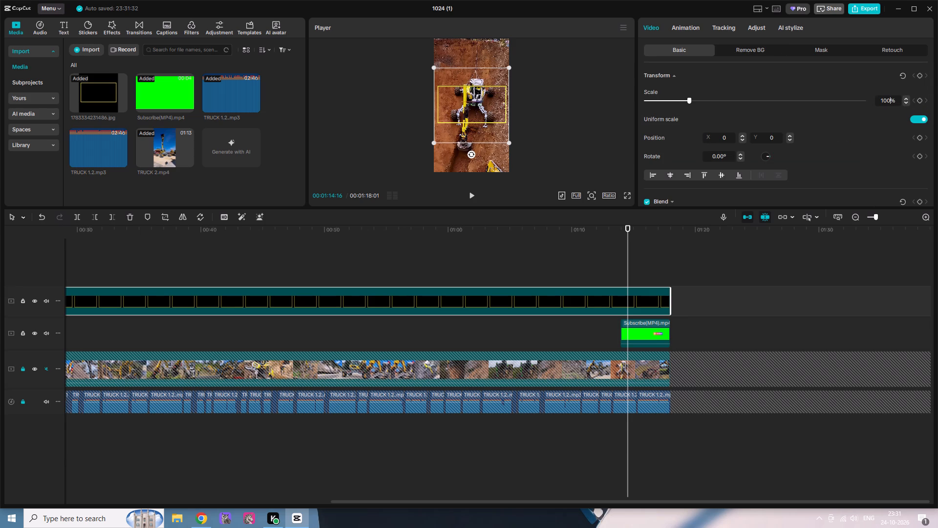
pyautogui.moveTo(893, 98); pyautogui.dragTo(853, 102)
pyautogui.press('2')
pyautogui.write('78')
pyautogui.press('Return')
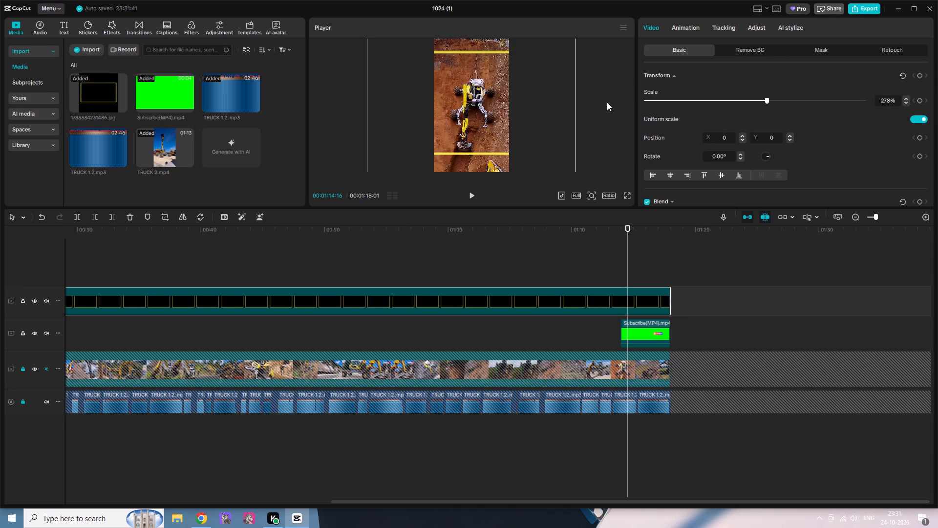
# Shift the 1783334231486.jpg frame image vertically to a Y position of -66.
pyautogui.click(788, 140)
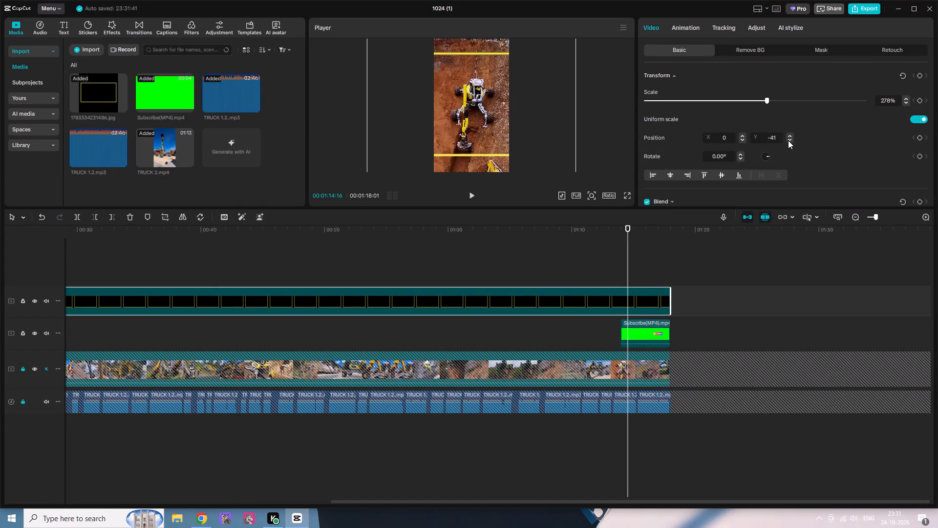
pyautogui.tripleClick(788, 140)
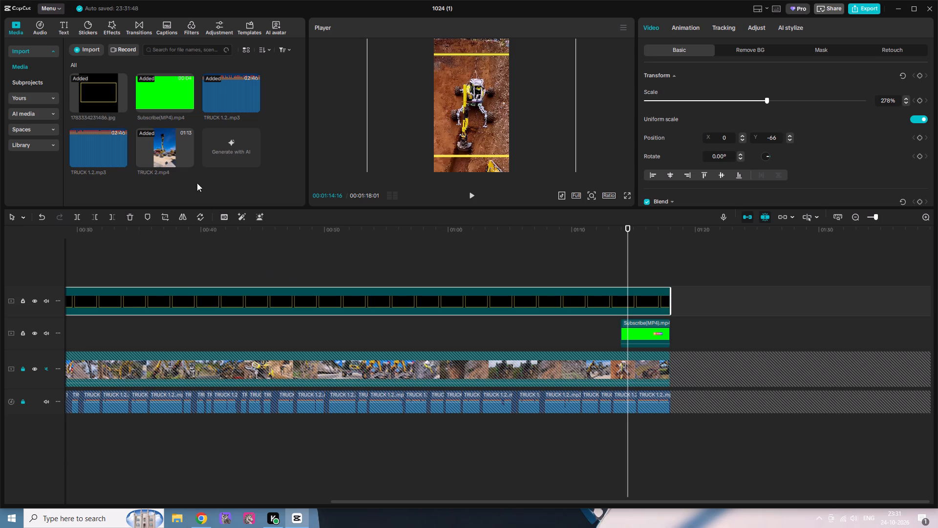
# Unlock the TRUCK 2.mp4 track and crop the TRUCK 2.mp4 clip to a 3:4 ratio.
pyautogui.click(218, 370)
pyautogui.rightClick(218, 370)
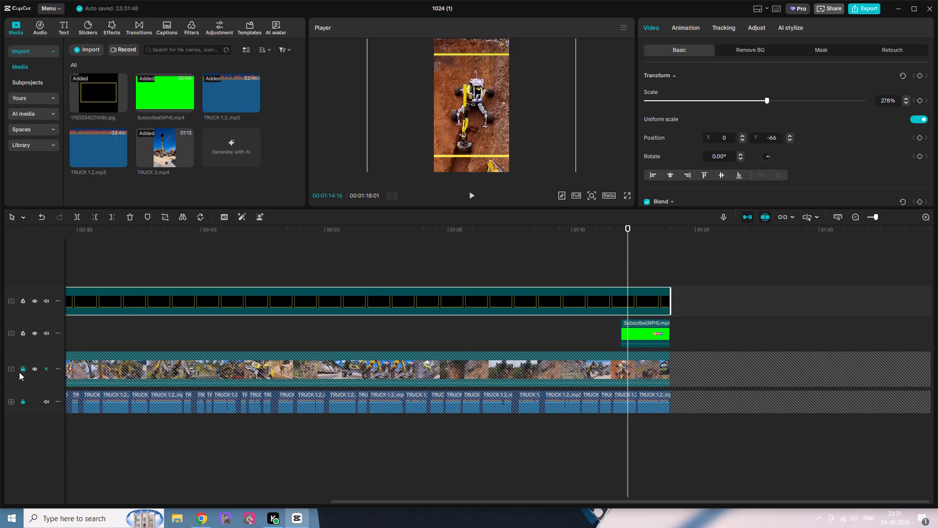
pyautogui.click(22, 371)
pyautogui.click(213, 376)
pyautogui.rightClick(213, 376)
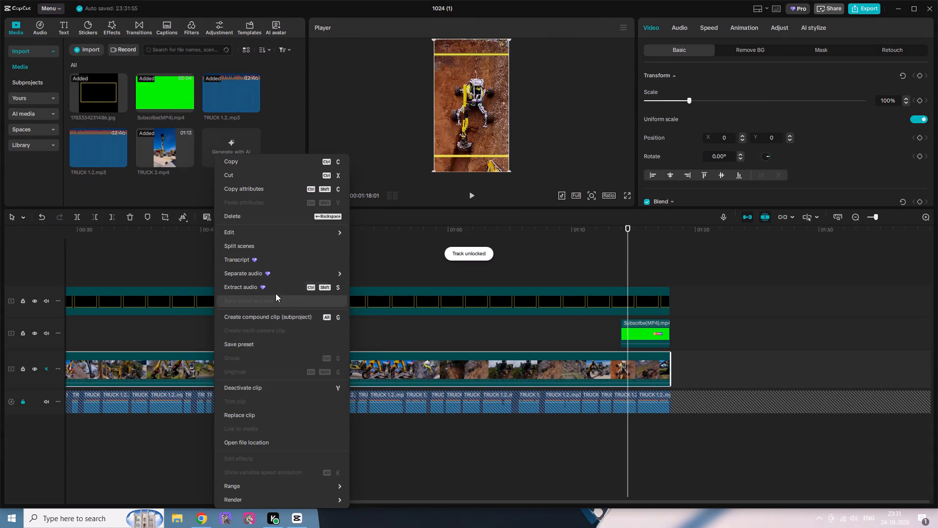
pyautogui.click(384, 284)
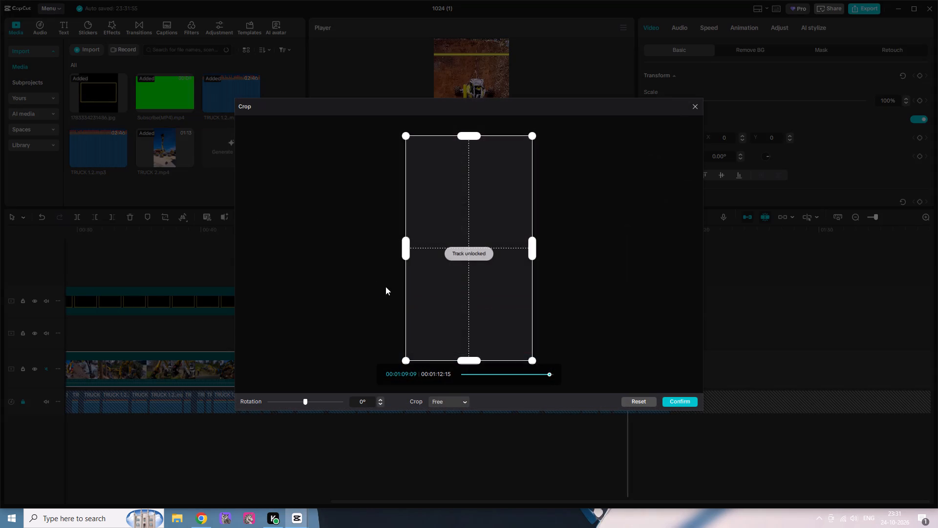
pyautogui.click(438, 400)
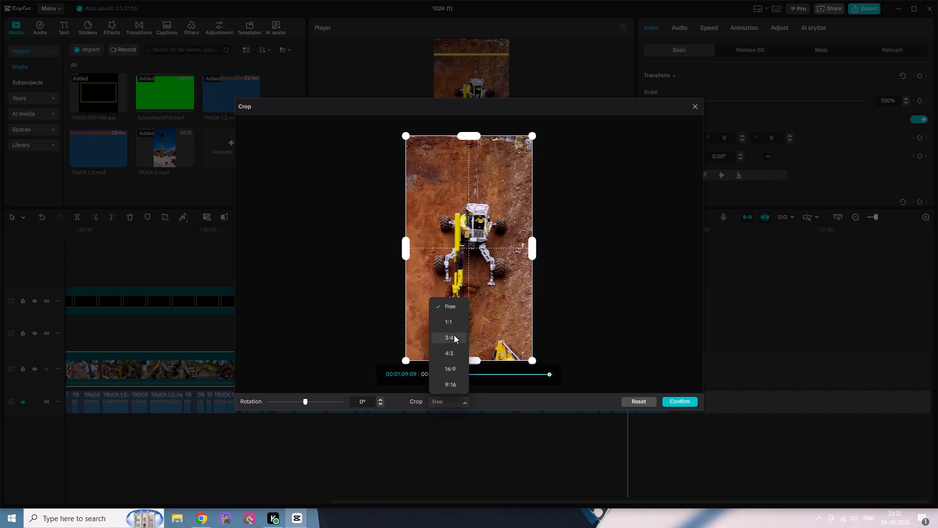
pyautogui.click(454, 335)
pyautogui.click(680, 399)
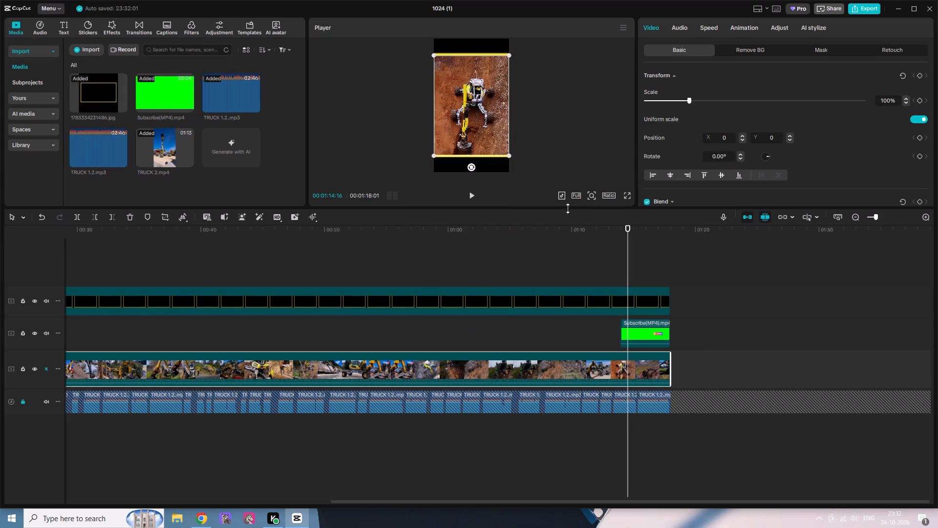
# Check the framing in full-screen playback and fine-tune the scale of the 1783334231486.jpg frame image to 279%.
pyautogui.press('space')
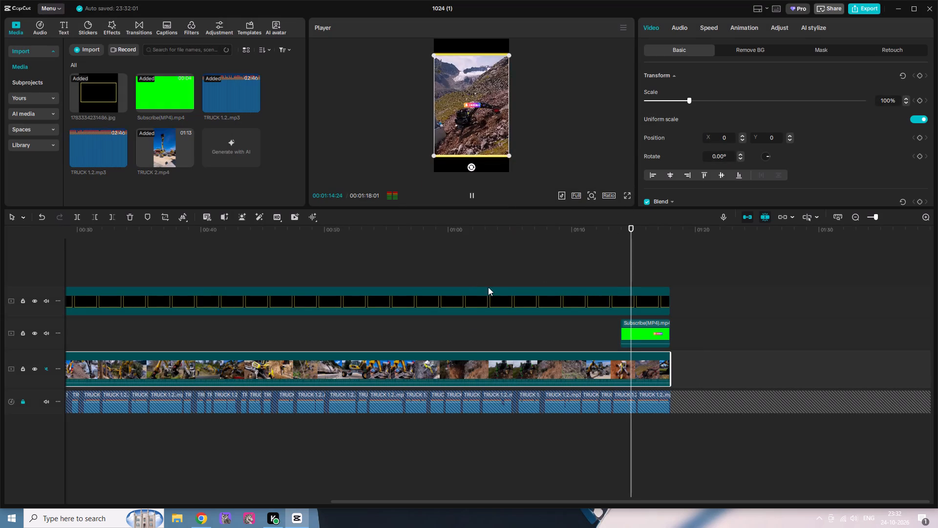
pyautogui.press('space')
pyautogui.click(627, 194)
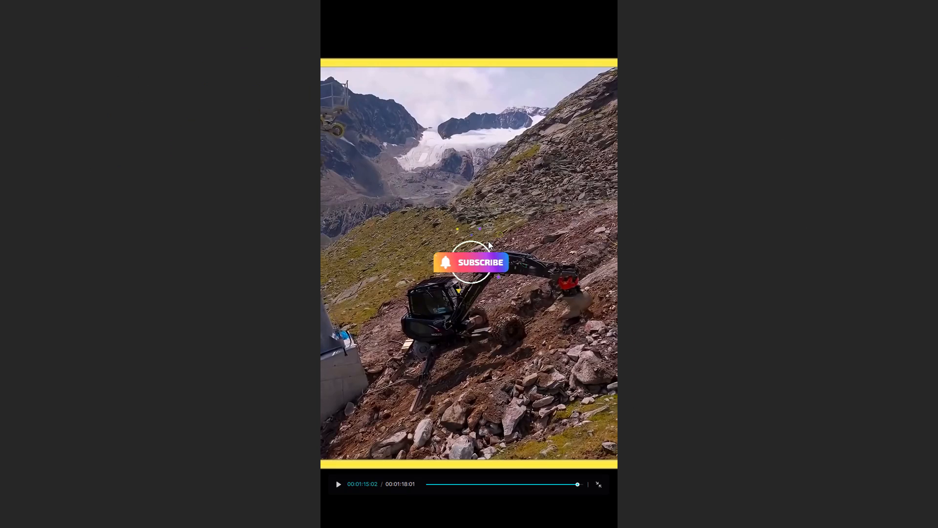
pyautogui.press('space')
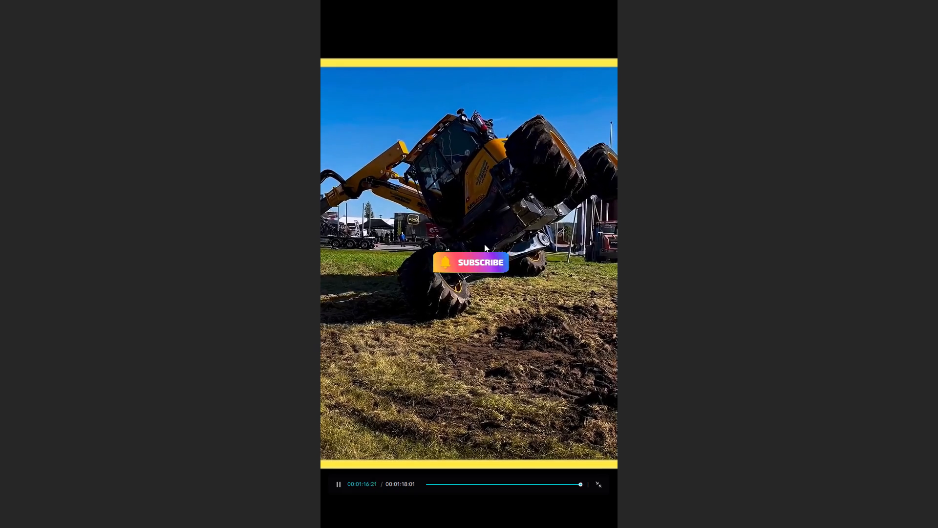
pyautogui.press('Escape')
pyautogui.press('space')
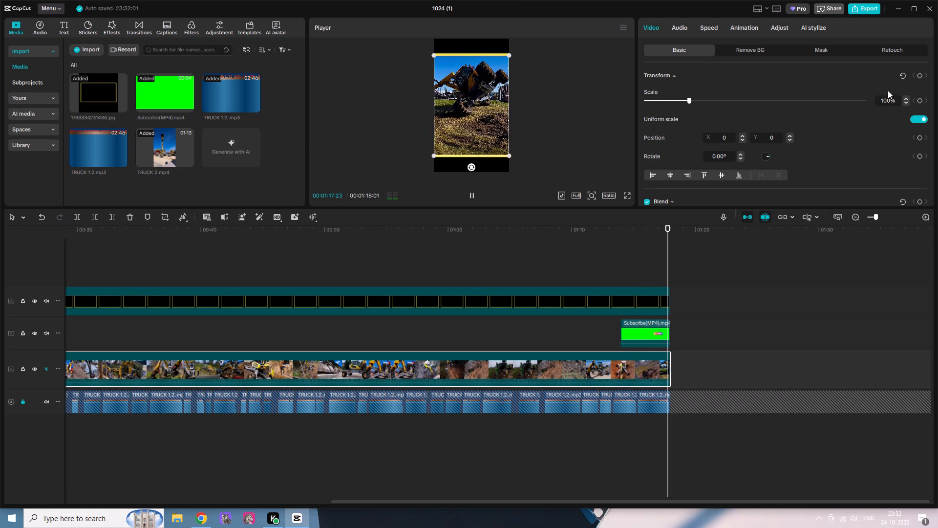
pyautogui.click(540, 290)
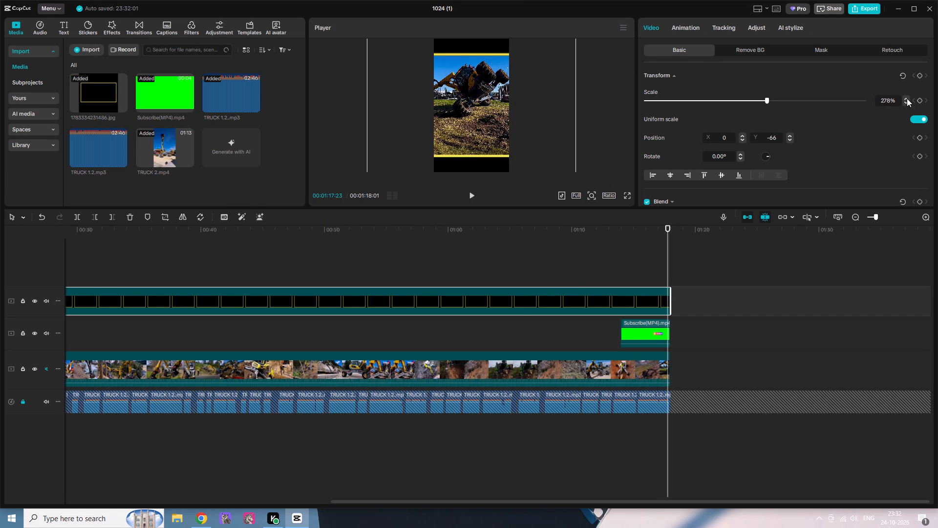
pyautogui.click(907, 98)
pyautogui.click(628, 198)
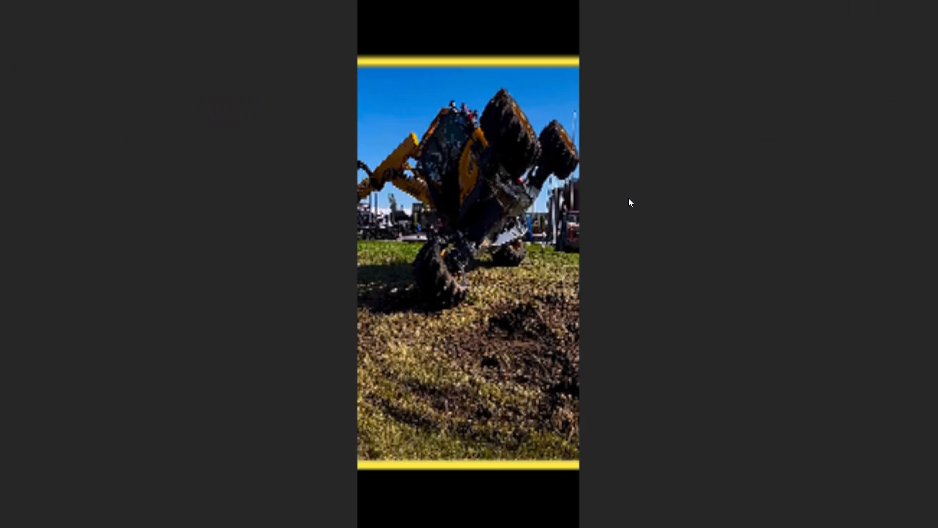
pyautogui.press('space')
pyautogui.press('space')
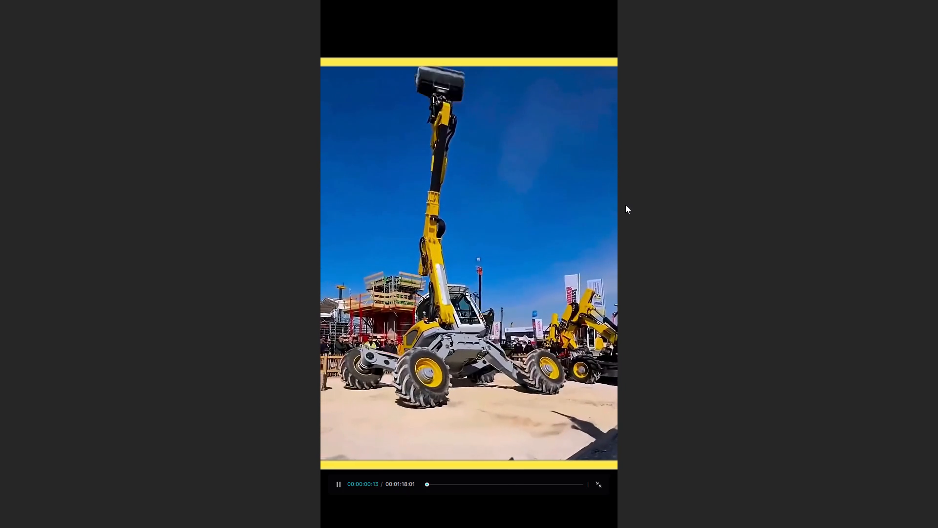
pyautogui.press('Escape')
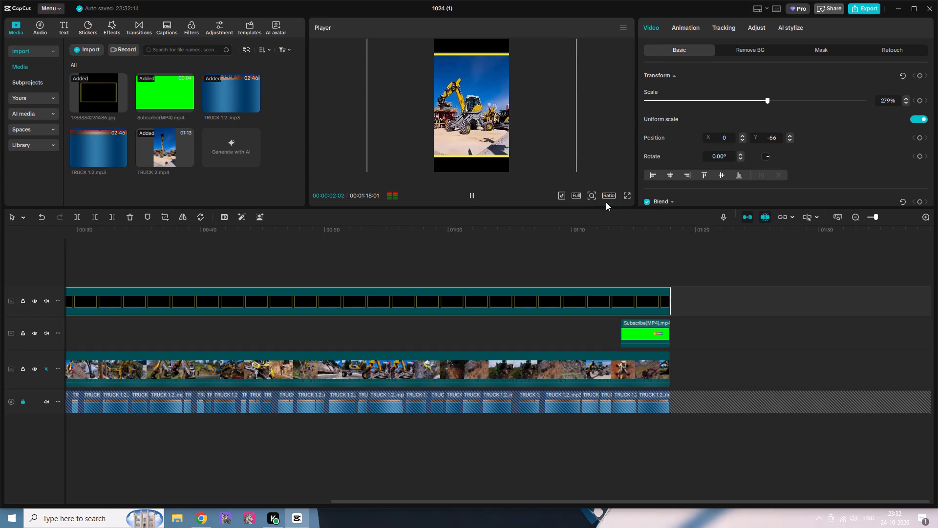
pyautogui.press('space')
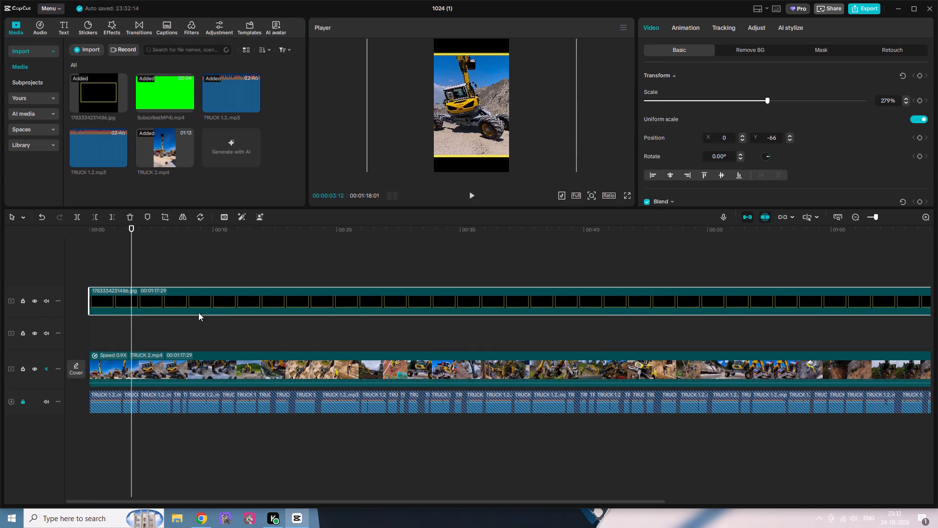
# Lock the 1783334231486.jpg track and the TRUCK 2.mp4 track.
pyautogui.click(18, 302)
pyautogui.click(21, 301)
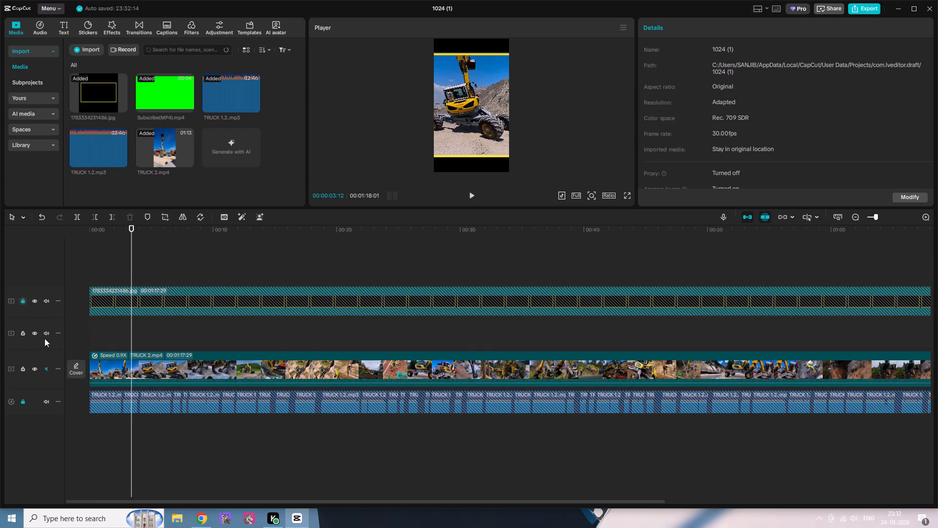
pyautogui.click(23, 370)
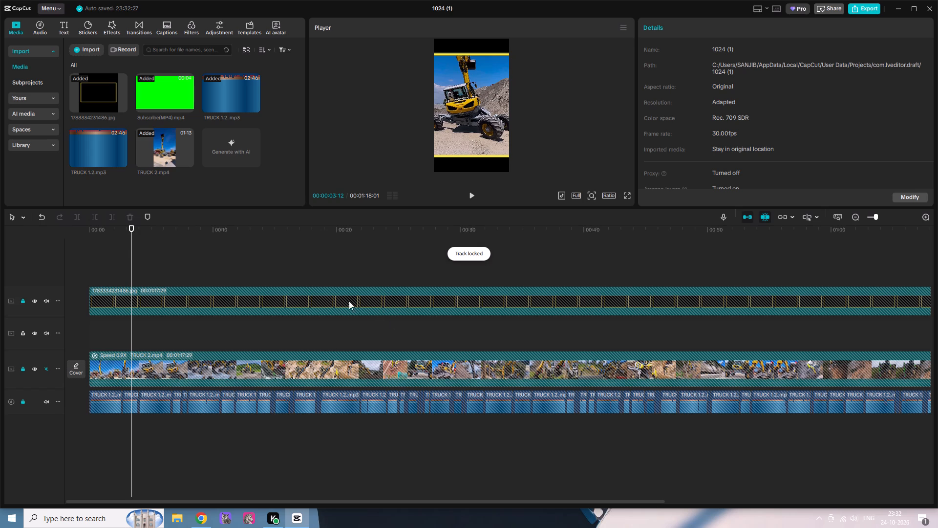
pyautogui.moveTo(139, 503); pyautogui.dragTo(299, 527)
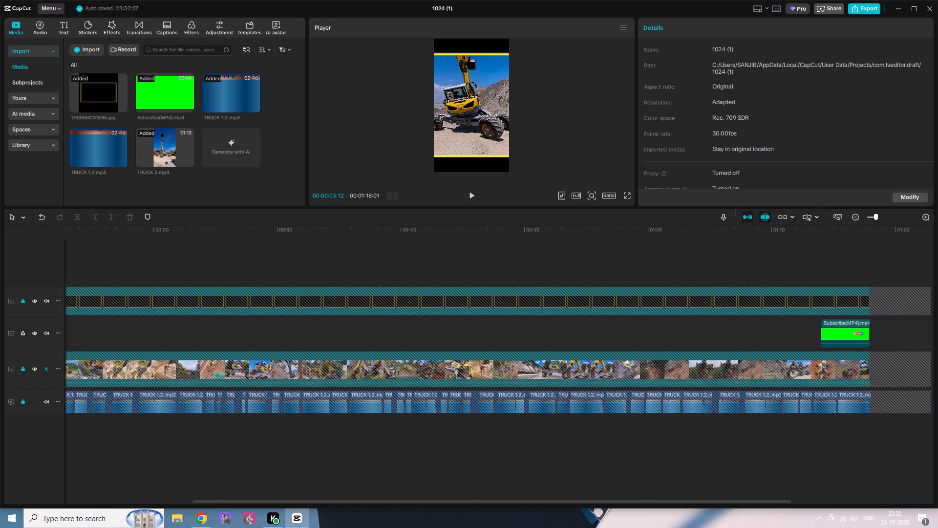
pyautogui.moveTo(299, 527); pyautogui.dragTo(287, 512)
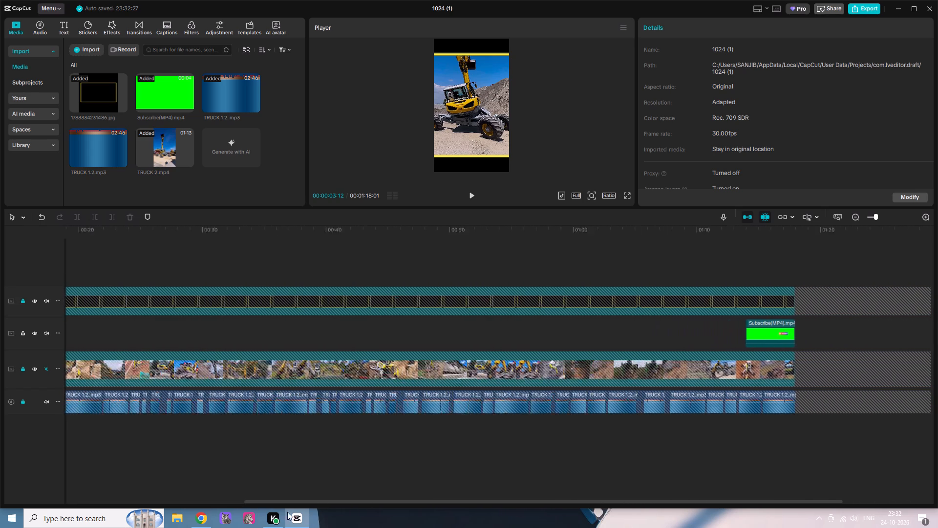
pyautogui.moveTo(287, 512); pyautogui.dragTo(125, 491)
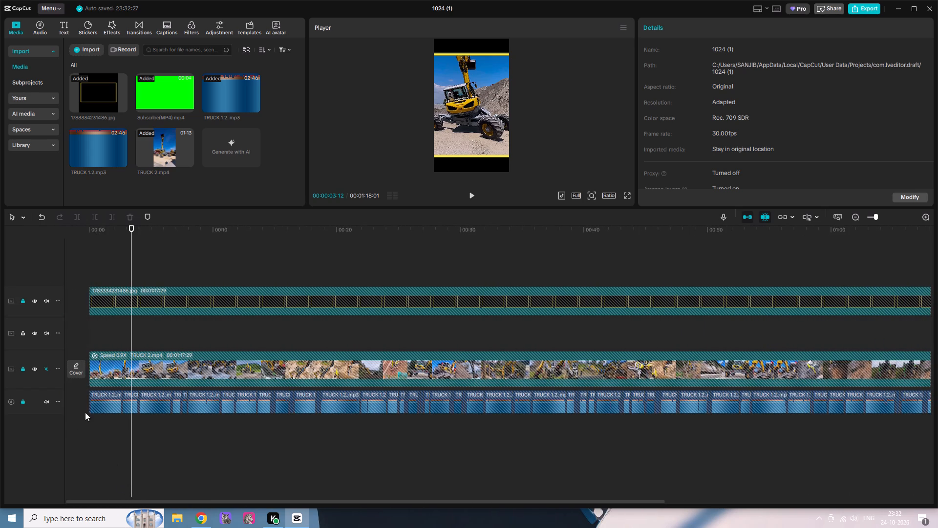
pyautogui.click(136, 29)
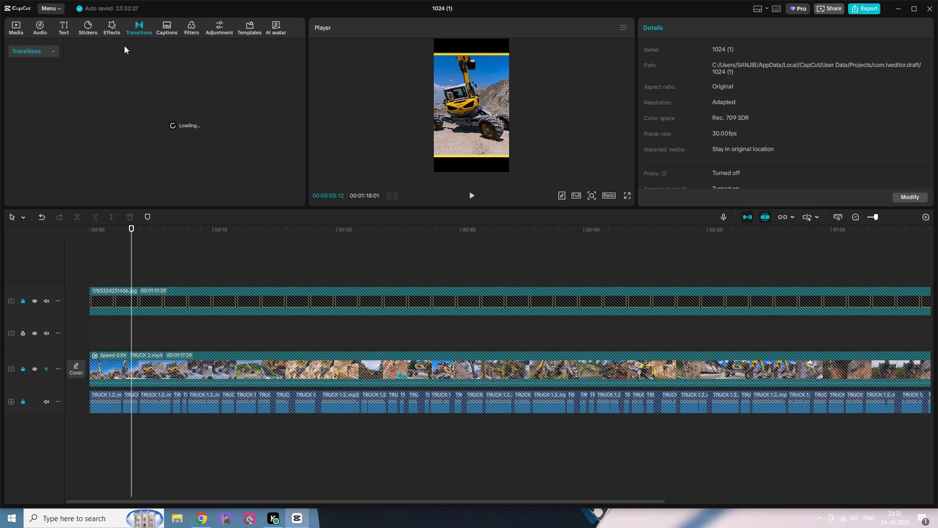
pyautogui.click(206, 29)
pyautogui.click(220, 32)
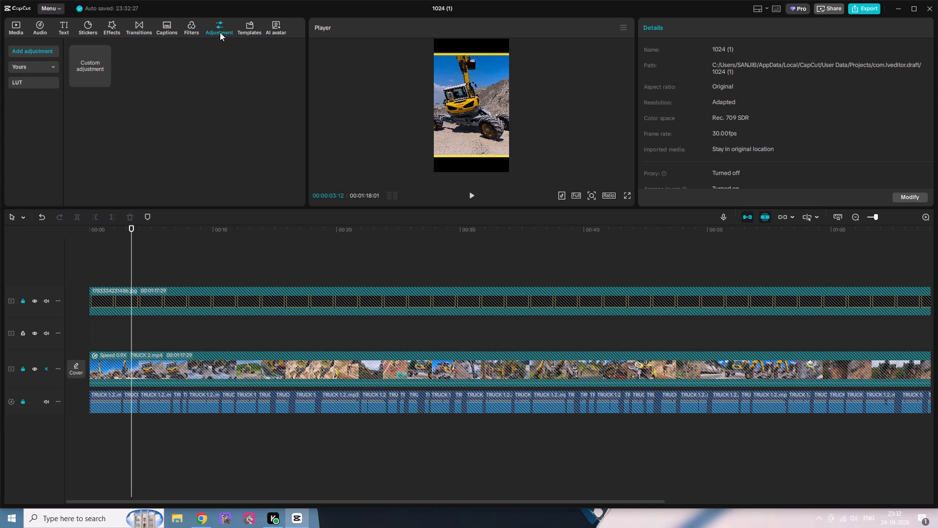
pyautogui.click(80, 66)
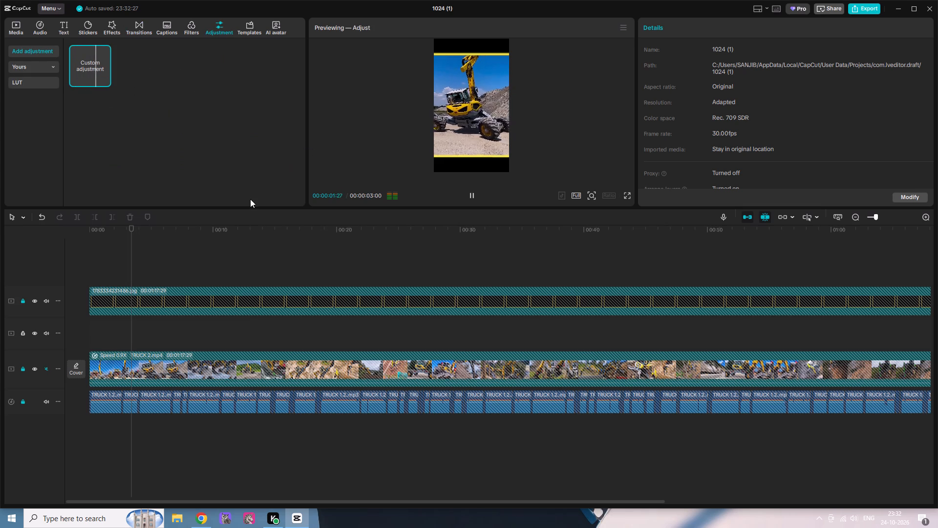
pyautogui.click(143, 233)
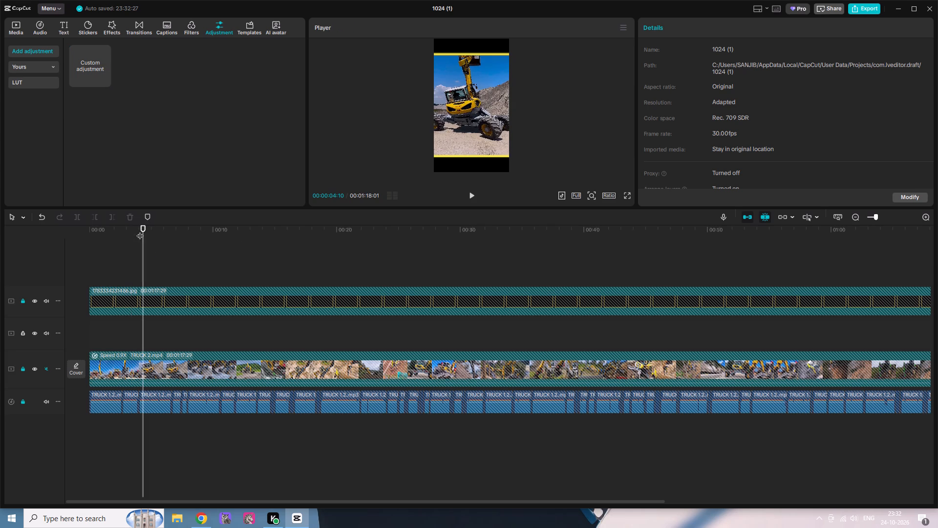
# Set the project's aspect ratio to 9:16.
pyautogui.press('space')
pyautogui.keyDown('ctrl'); pyautogui.scroll(-5, 198, 246); pyautogui.keyUp('ctrl')
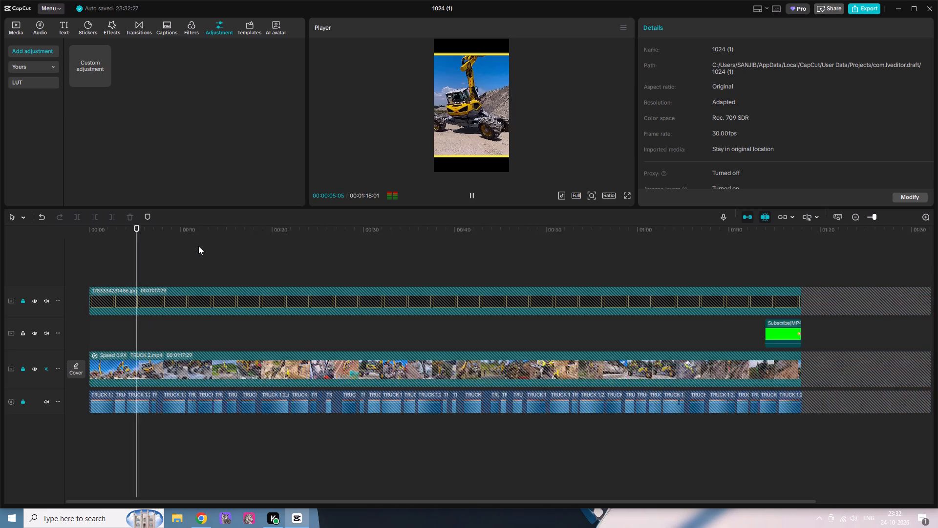
pyautogui.keyDown('ctrl'); pyautogui.scroll(-2, 199, 249); pyautogui.keyUp('ctrl')
pyautogui.click(609, 196)
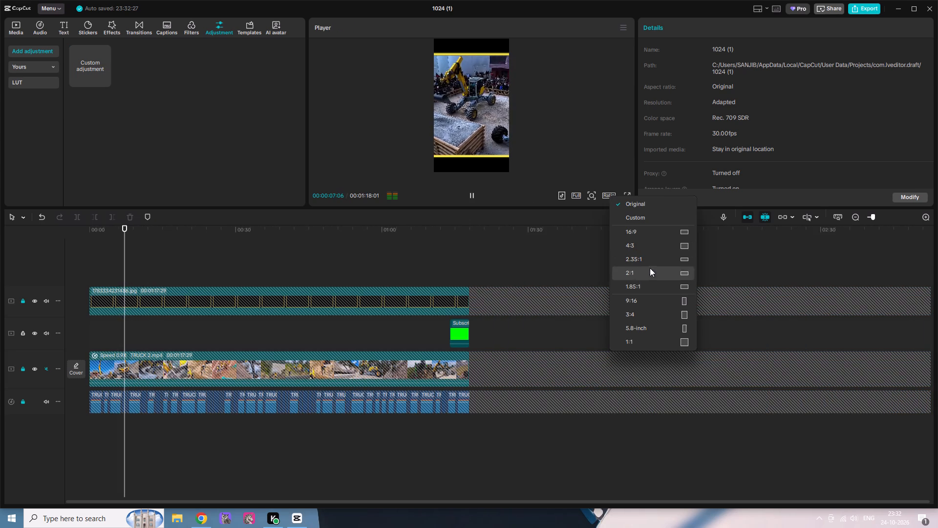
pyautogui.click(645, 300)
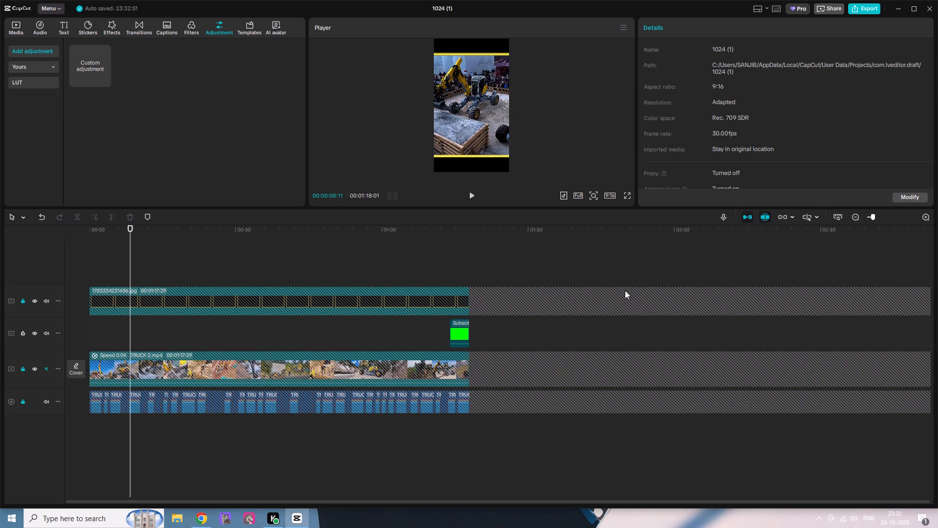
# Play back the edit and jump ahead to about 1:07, shortly before the Subscribe clip.
pyautogui.press('space')
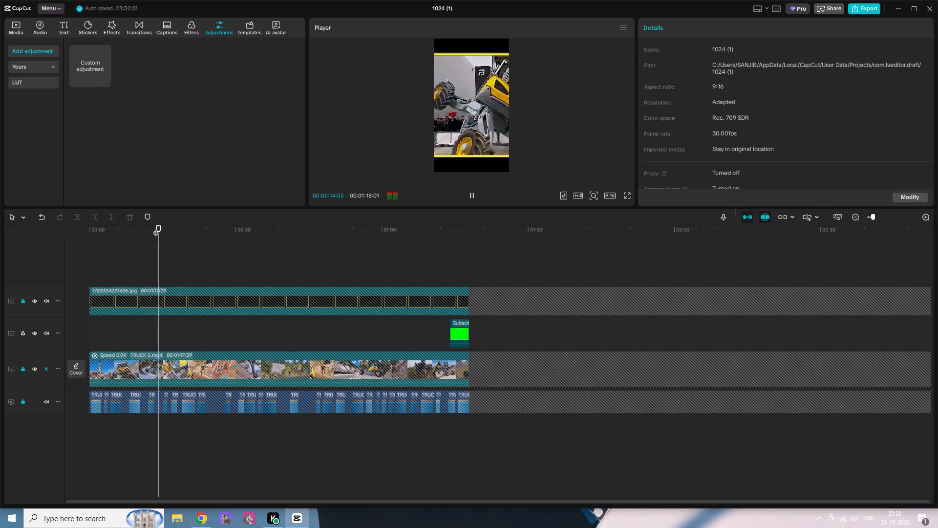
pyautogui.scroll(-3, 381, 298)
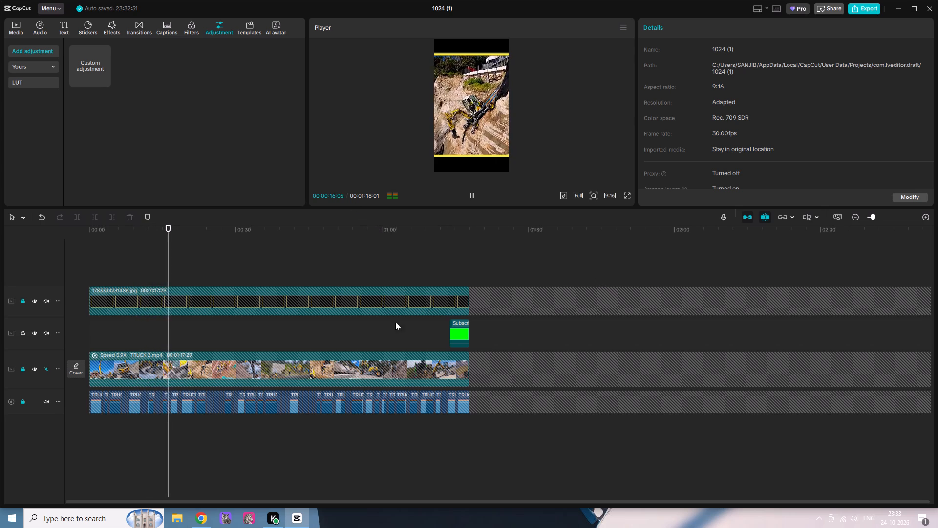
pyautogui.click(418, 456)
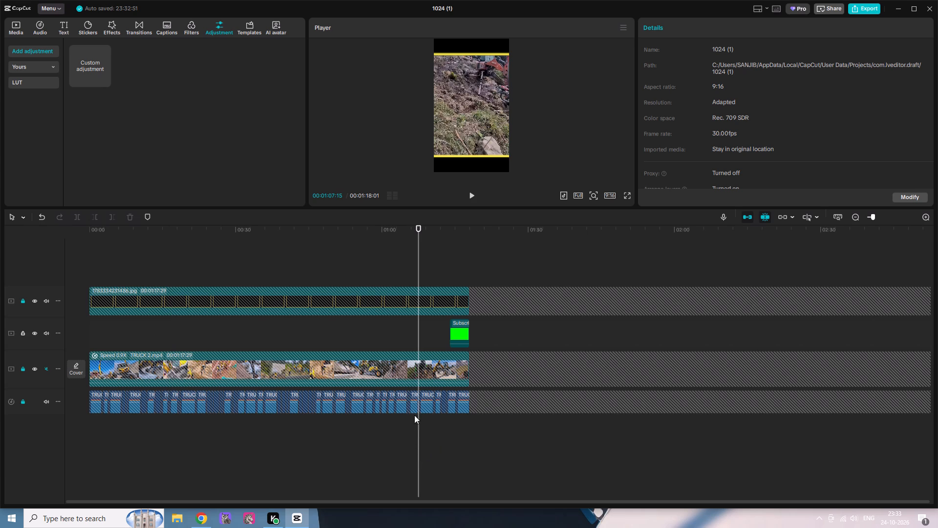
# Move the Subscribe animation down near the frame image's lower yellow border at X 0, Y -1343, and check it in full-screen playback.
pyautogui.press('space')
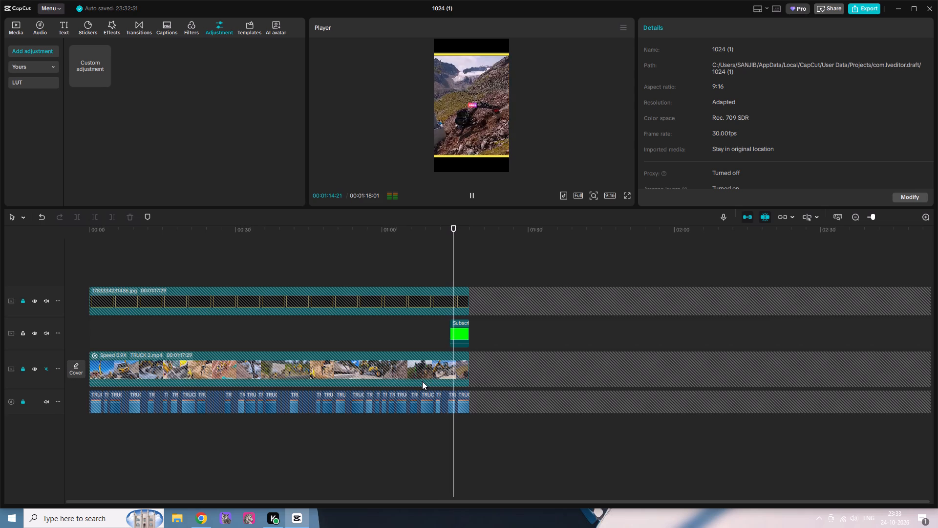
pyautogui.press('space')
pyautogui.click(479, 104)
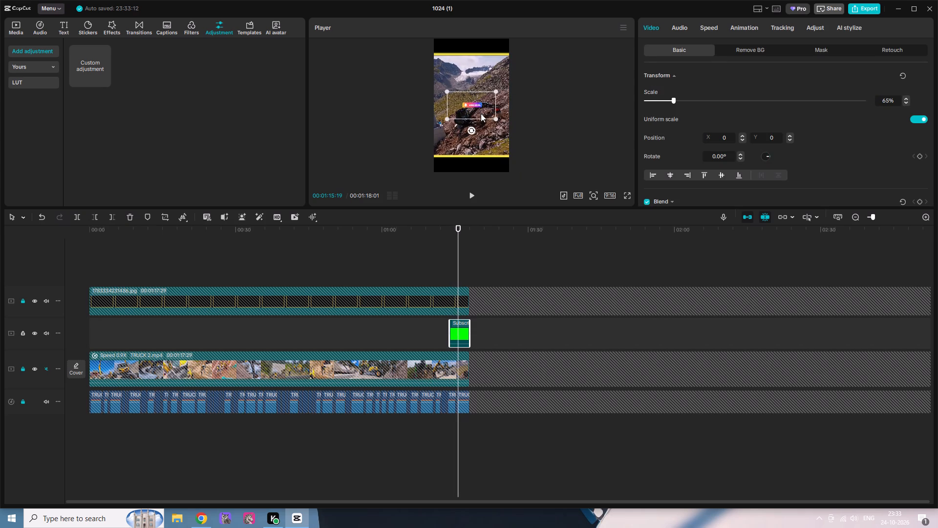
pyautogui.moveTo(481, 113); pyautogui.dragTo(484, 158)
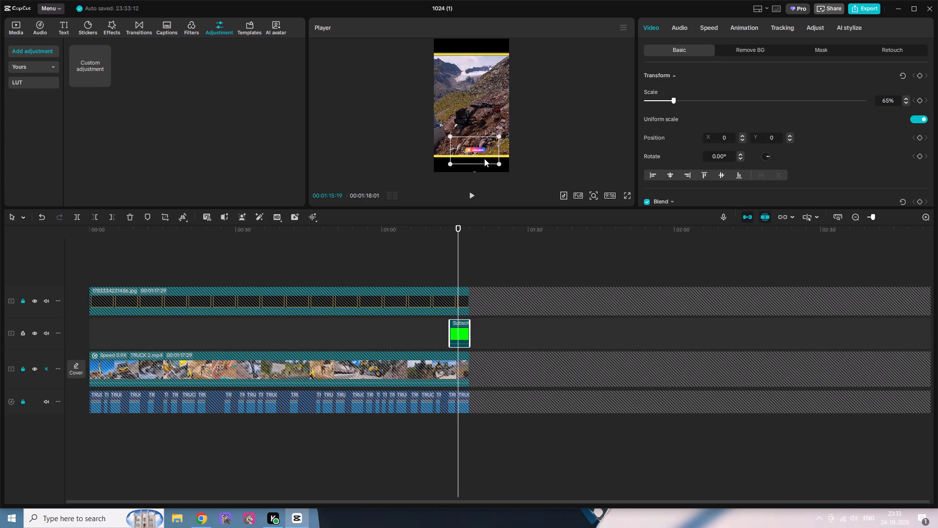
pyautogui.moveTo(484, 158); pyautogui.dragTo(482, 158)
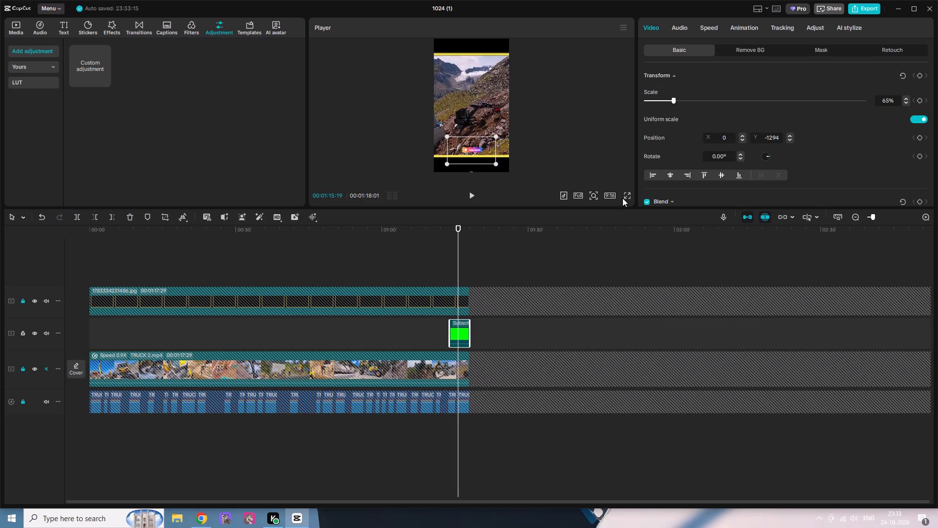
pyautogui.click(624, 197)
pyautogui.press('Escape')
pyautogui.click(789, 140)
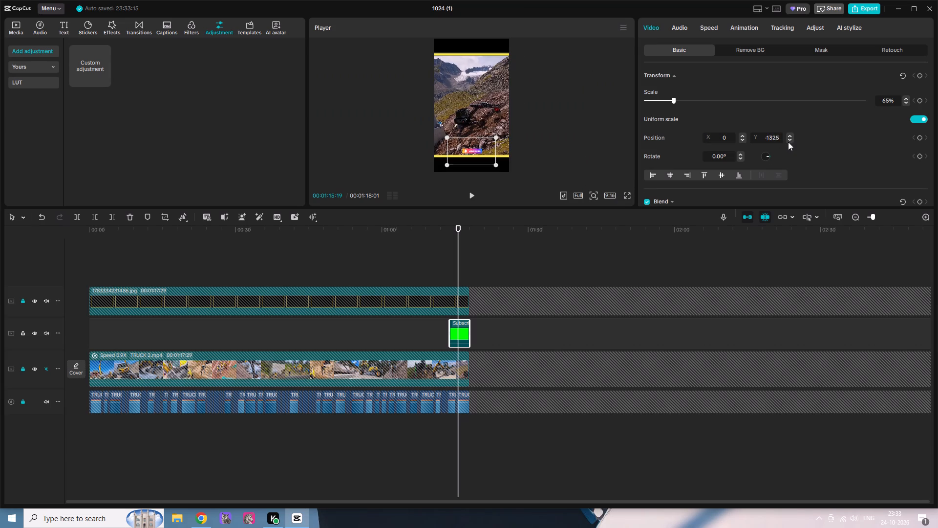
pyautogui.click(632, 197)
pyautogui.click(627, 196)
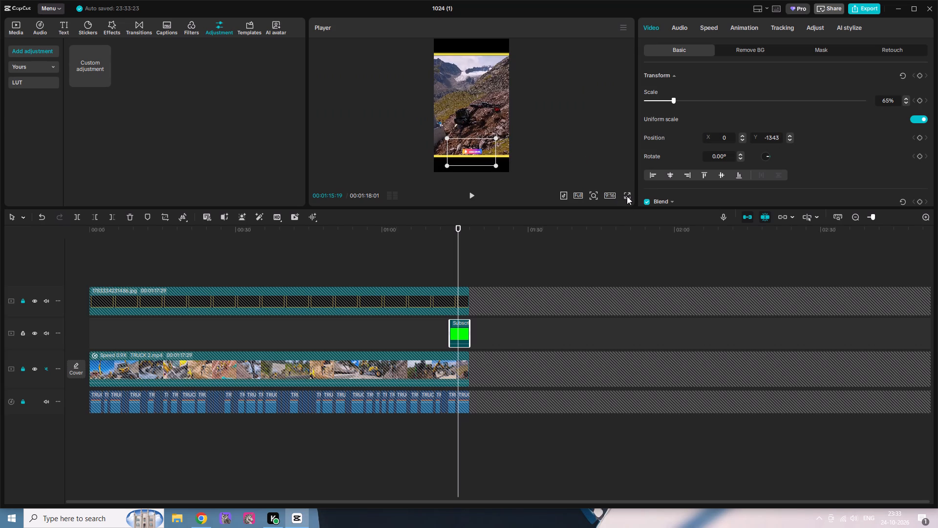
pyautogui.press('space')
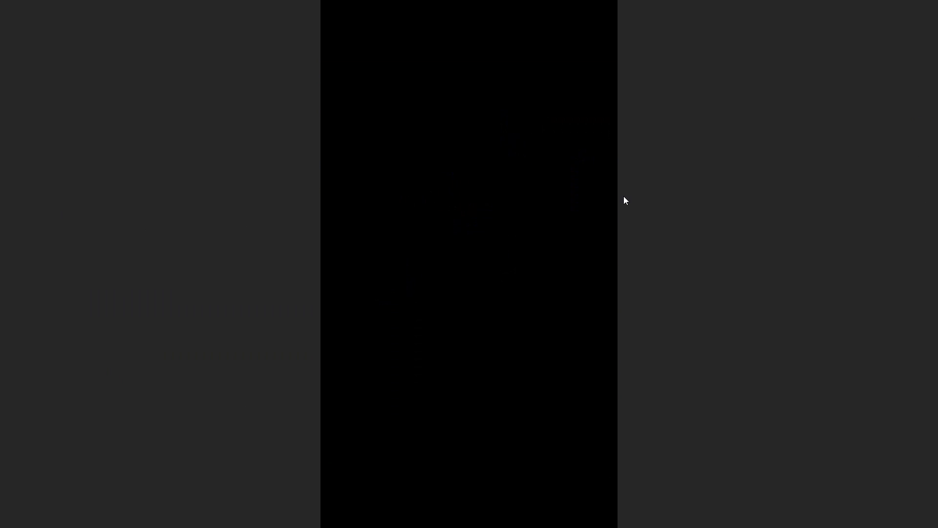
pyautogui.press('Escape')
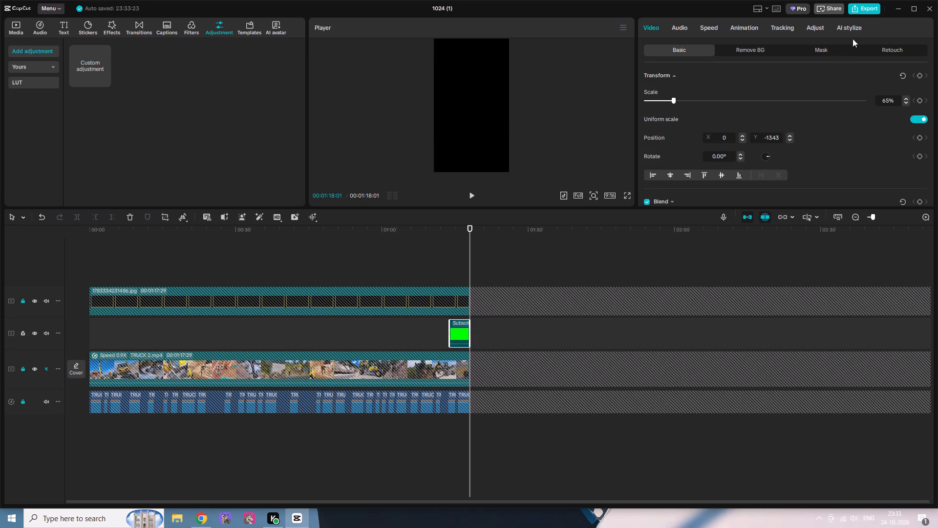
# Set up the video export with the name TRUCK 2 and a frame rate of 60fps.
pyautogui.click(864, 13)
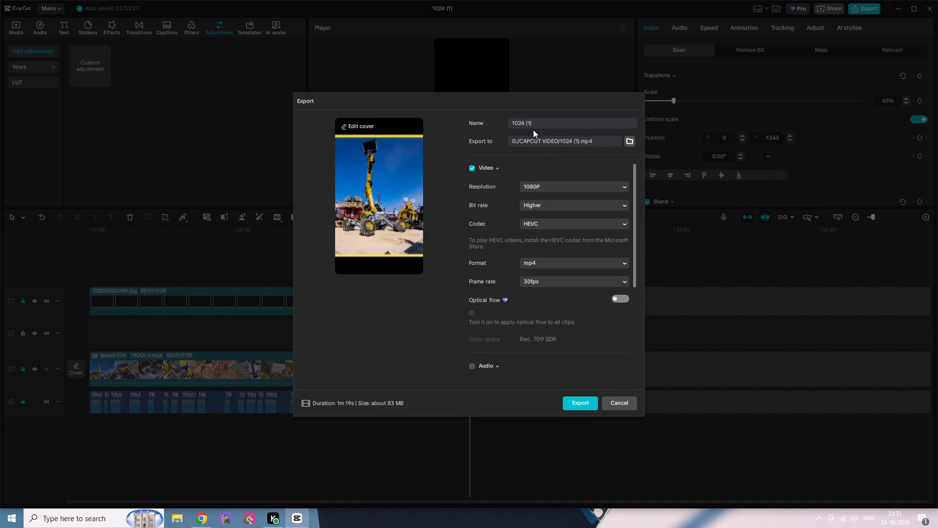
pyautogui.moveTo(537, 124); pyautogui.dragTo(483, 124)
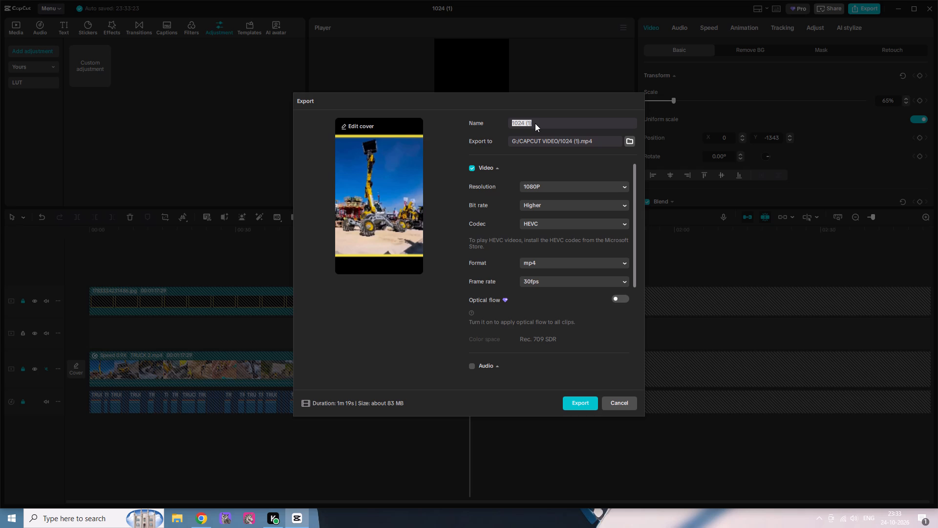
pyautogui.write('TRUCK')
pyautogui.press('space')
pyautogui.press('2')
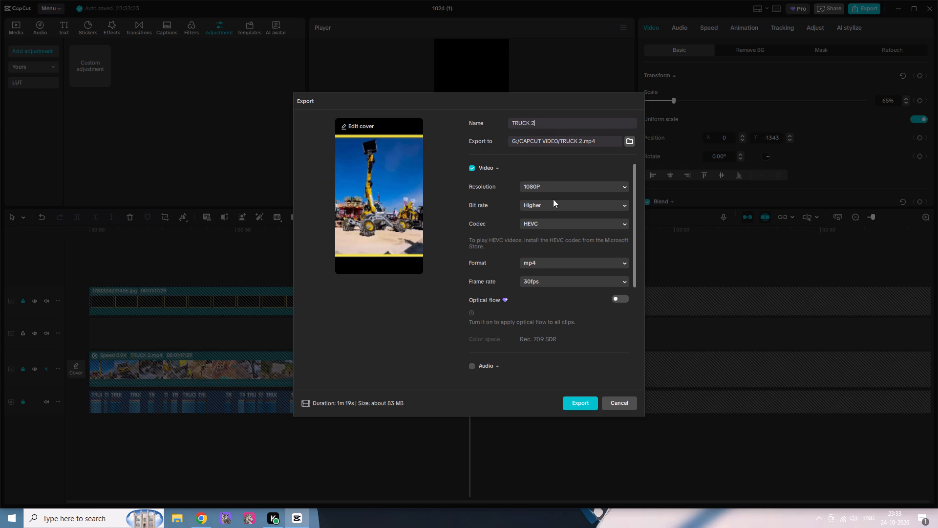
pyautogui.click(569, 279)
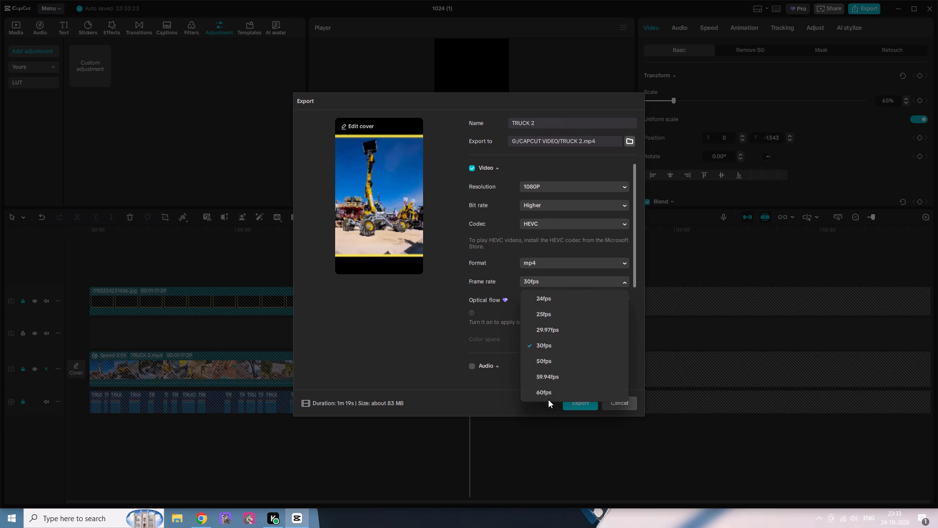
pyautogui.click(546, 394)
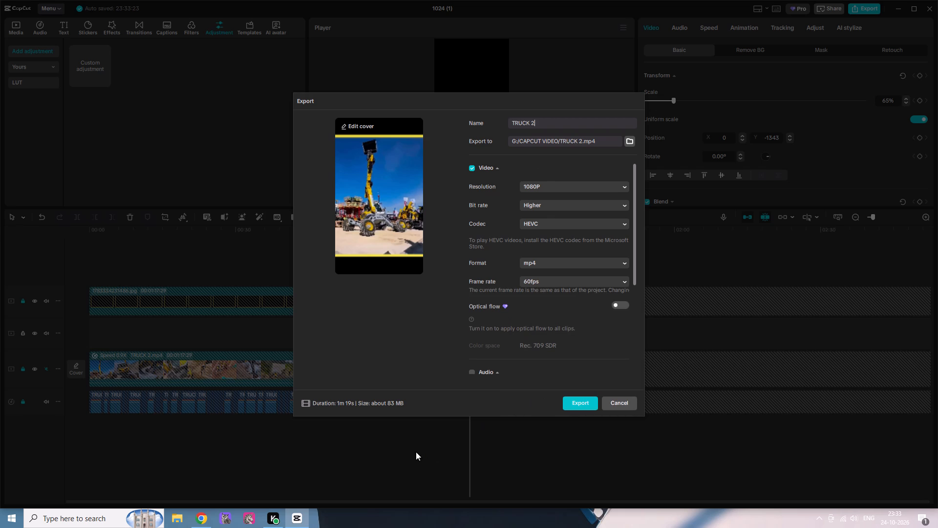
# Open Task Manager to check the system's performance before exporting.
pyautogui.hotkey('shift', 'Escape')
pyautogui.hotkey('ctrl', 'shift', 'Escape')
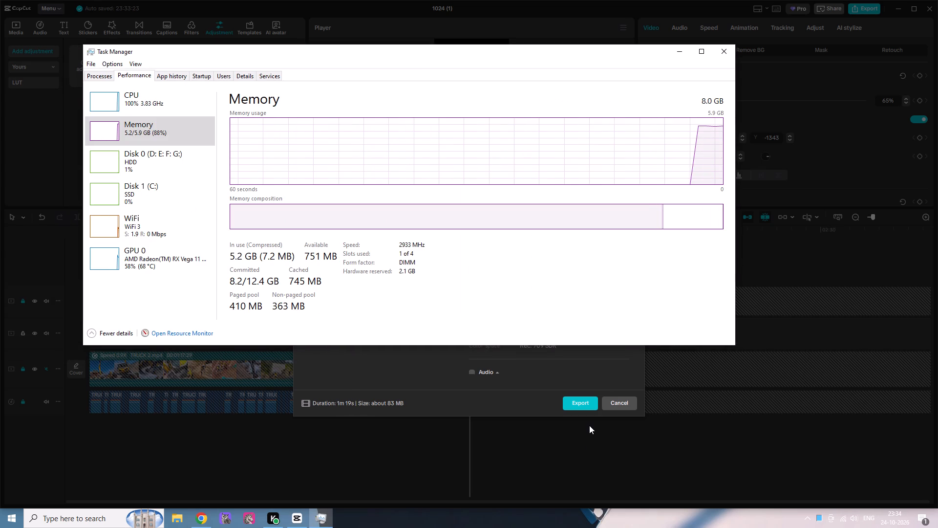
# Start exporting the TRUCK 2 video with the chosen settings.
pyautogui.click(587, 403)
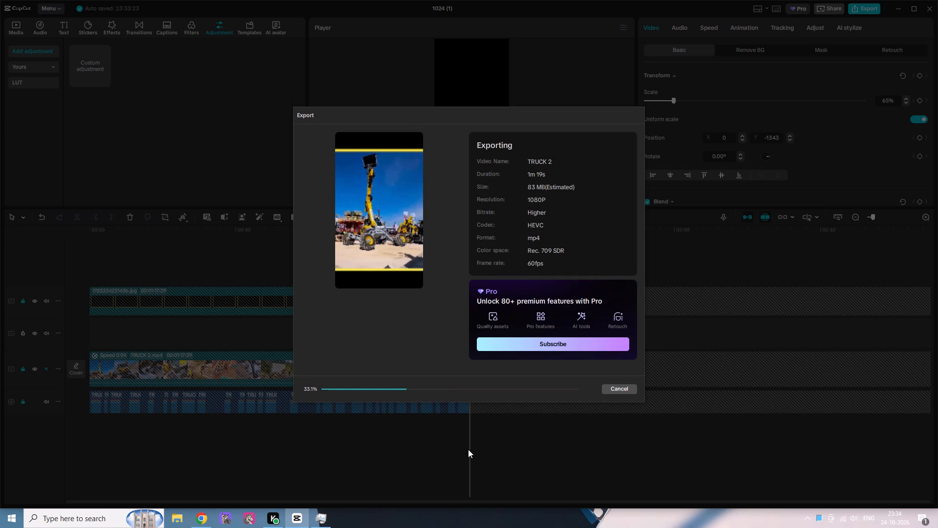
pyautogui.click(479, 443)
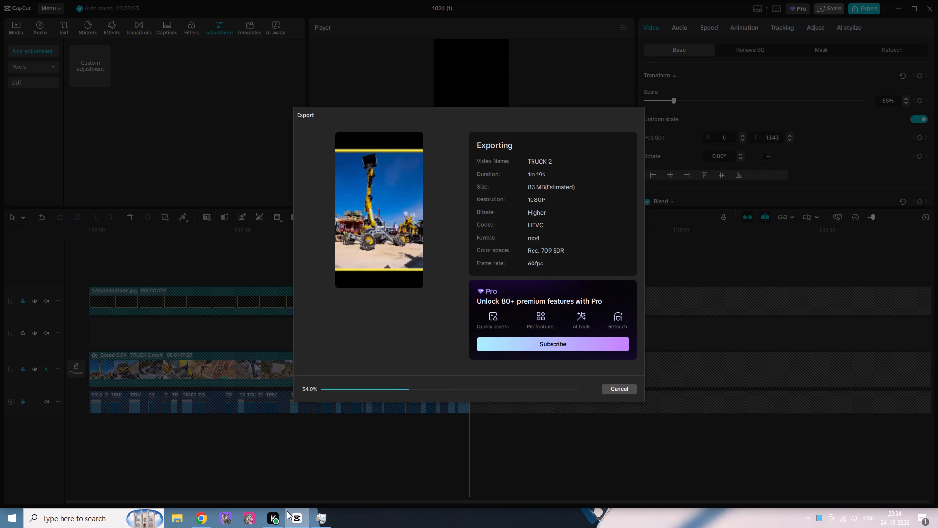